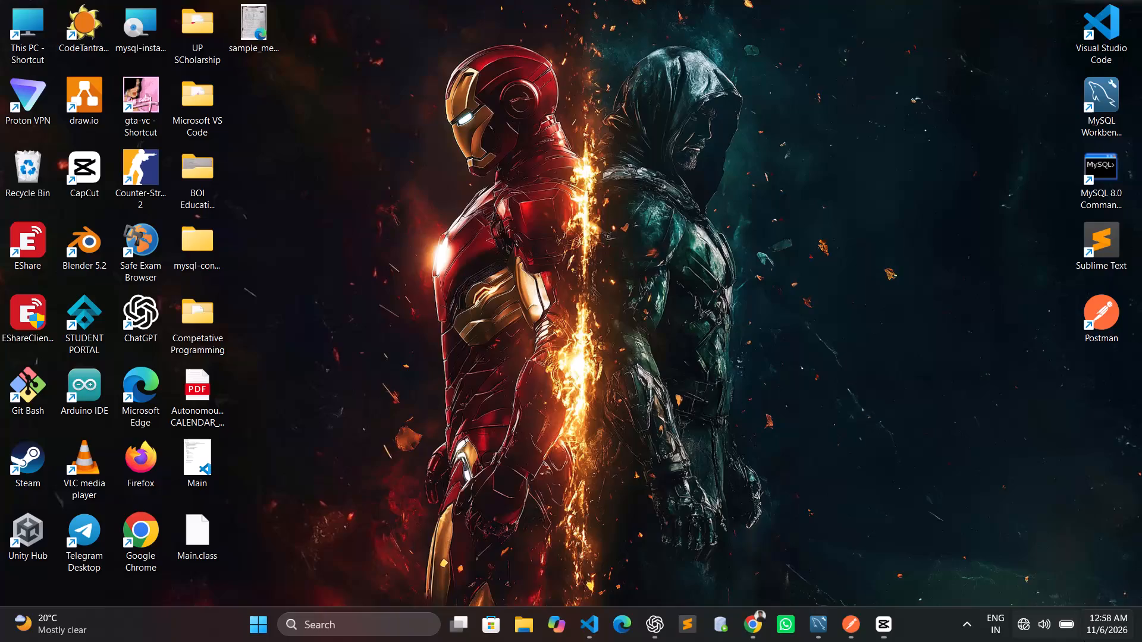
Check the Wi-Fi connection in the list of available networks and close the list.
click(1030, 622)
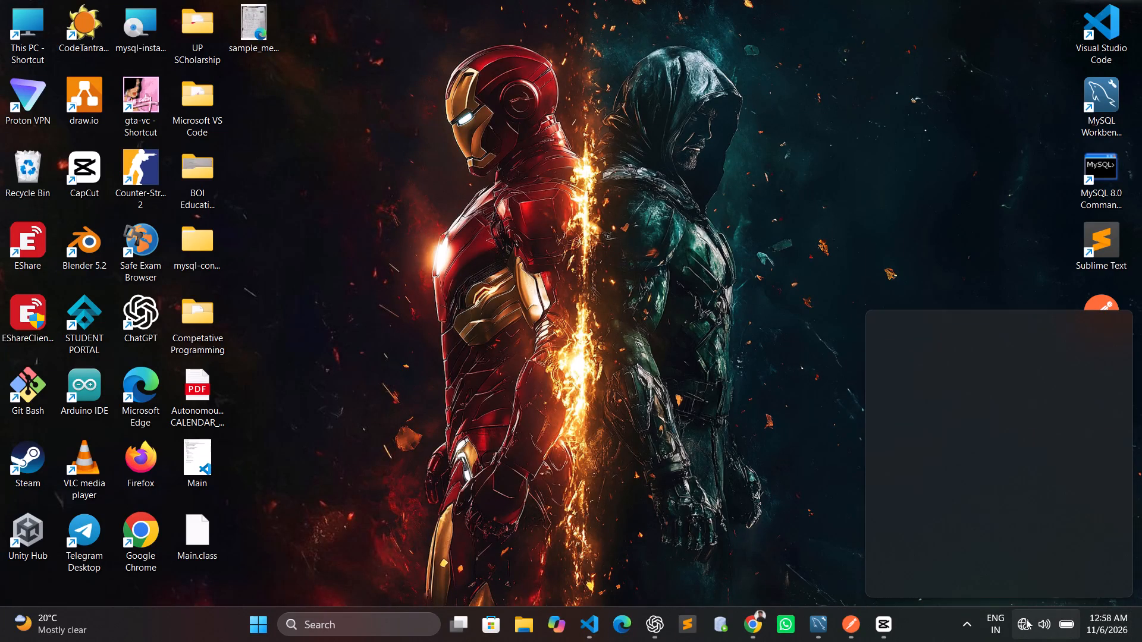
click(938, 330)
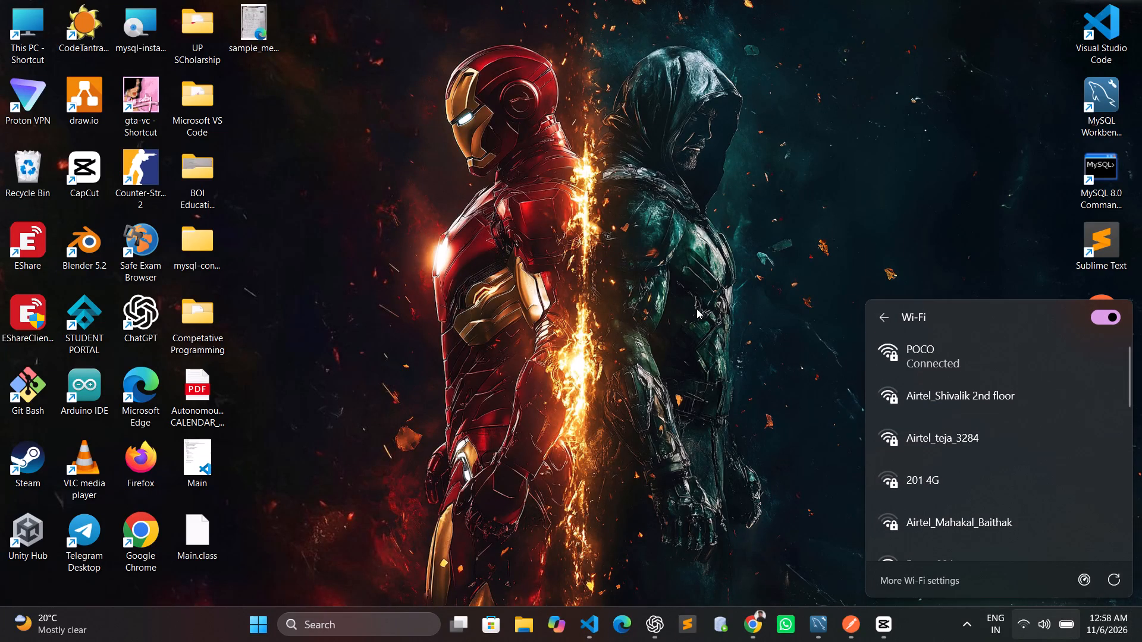
click(771, 442)
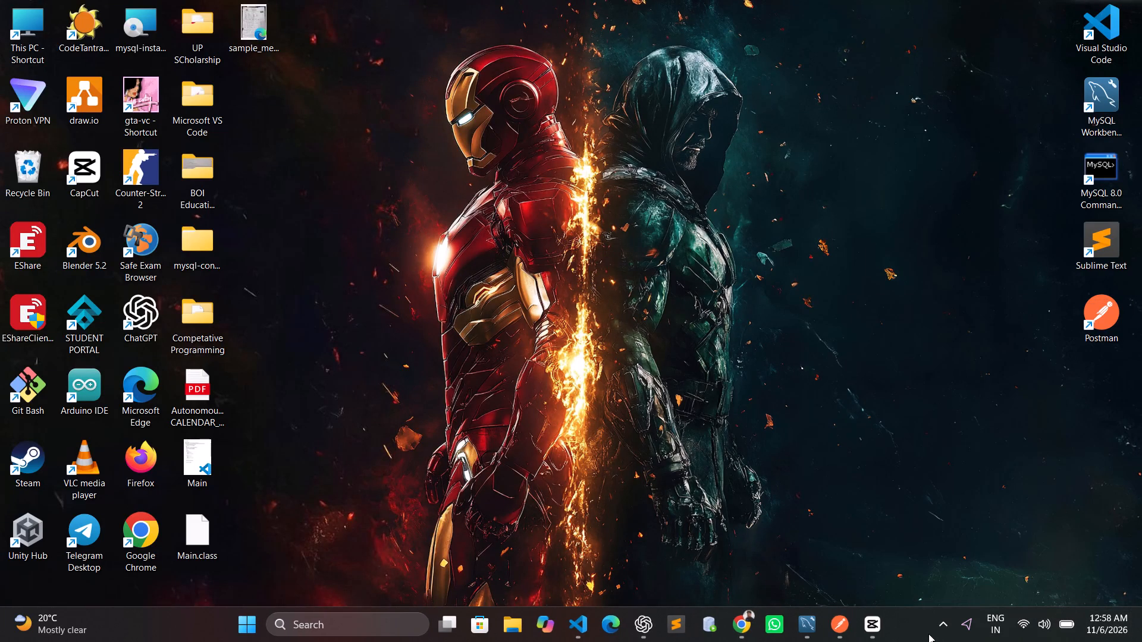
Show the hidden background app icons in the system tray.
click(936, 630)
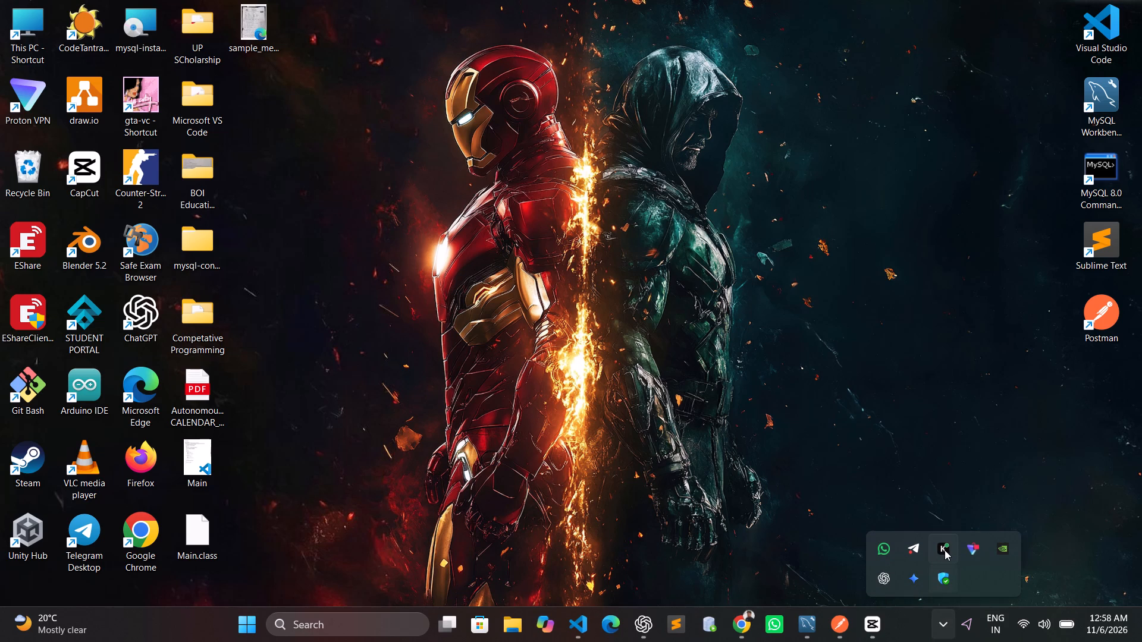
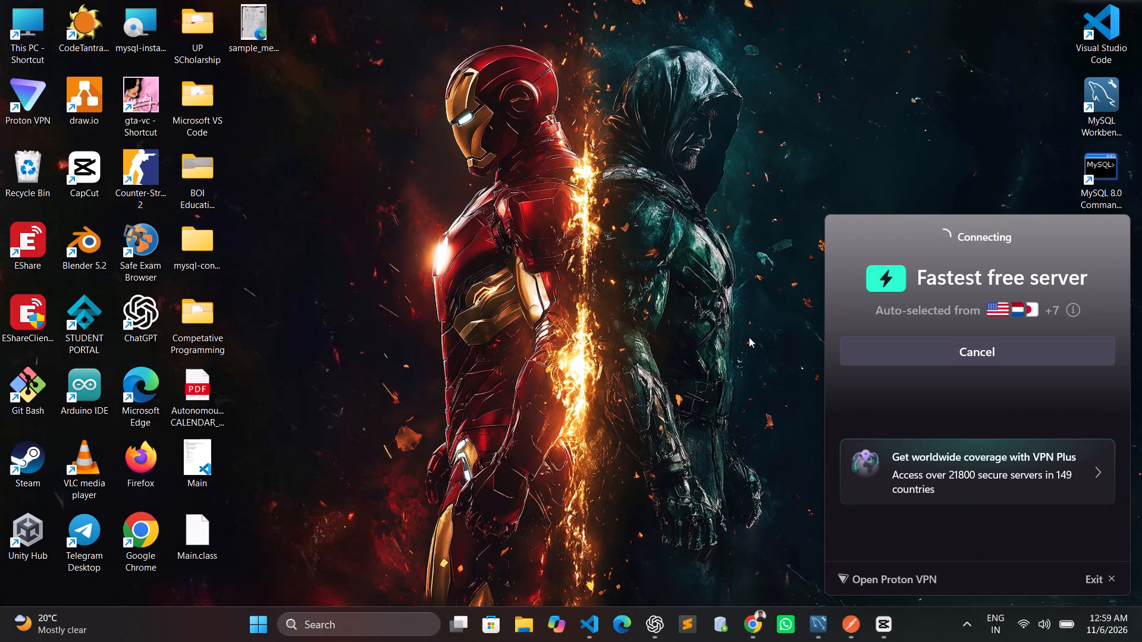
Switch to the CapCut window with the 1105 video project.
click(874, 628)
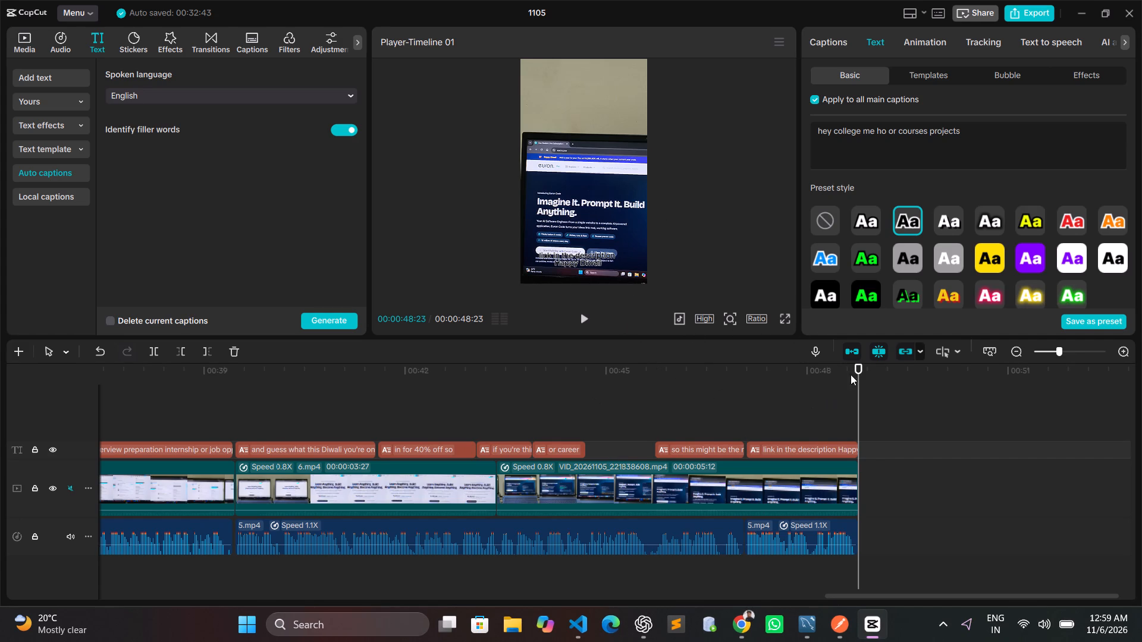
Return to the start of the timeline and preview the captioned video in full screen.
drag(855, 366, 1, 389)
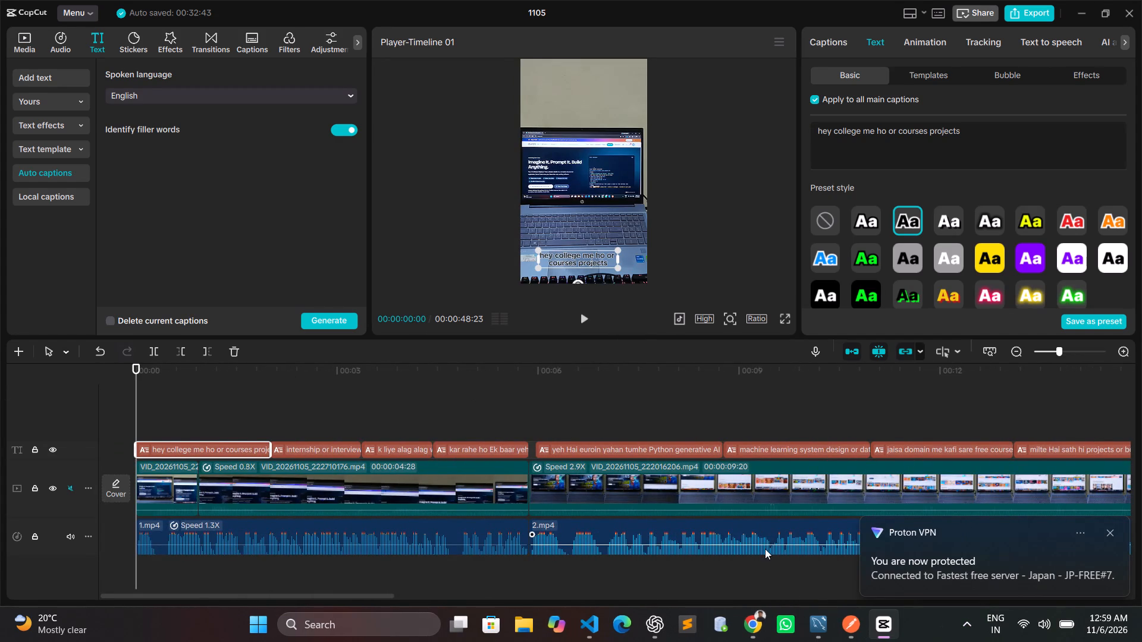
click(1016, 556)
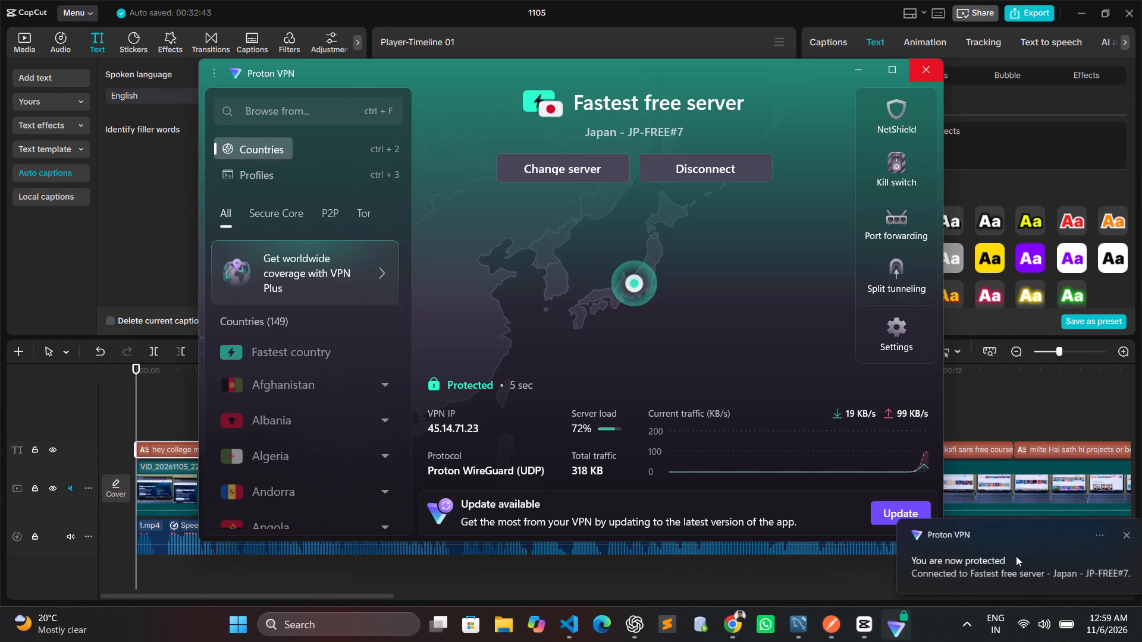
click(857, 75)
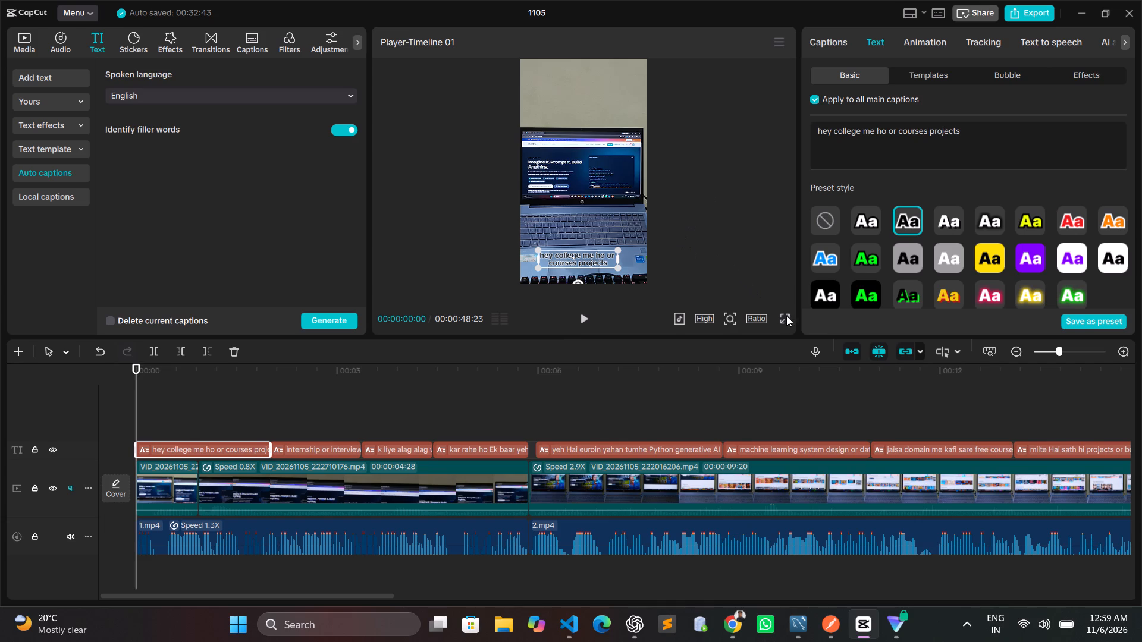
click(786, 316)
click(553, 485)
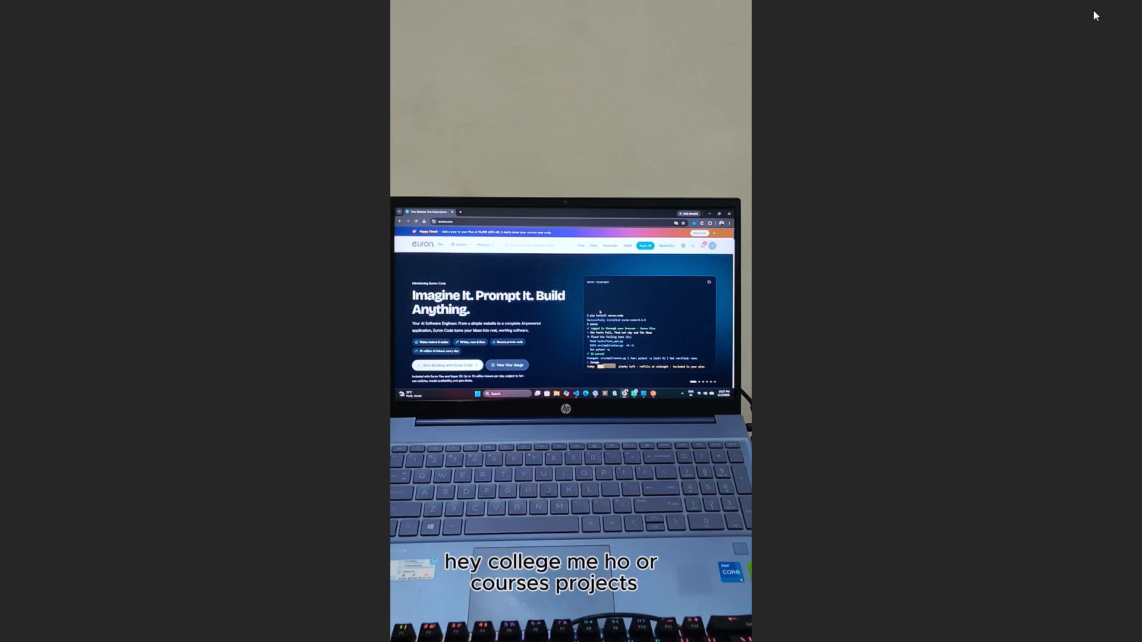
key(Escape)
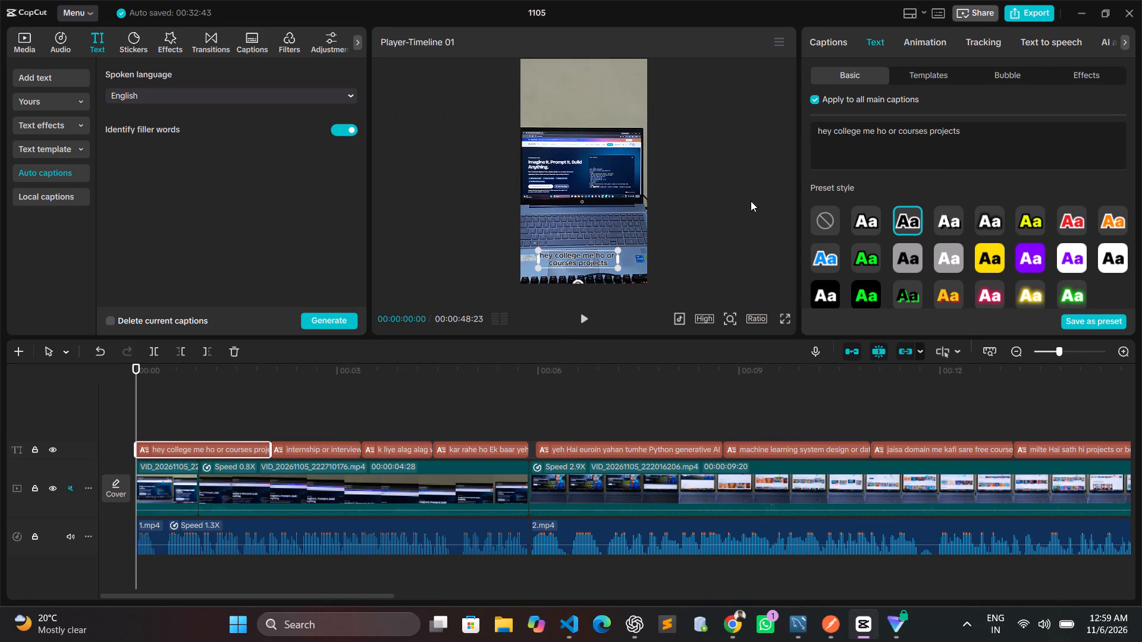
Undo the caption position and preset style changes, continuing back through the auto-caption generation until the timeline has no captions.
click(305, 375)
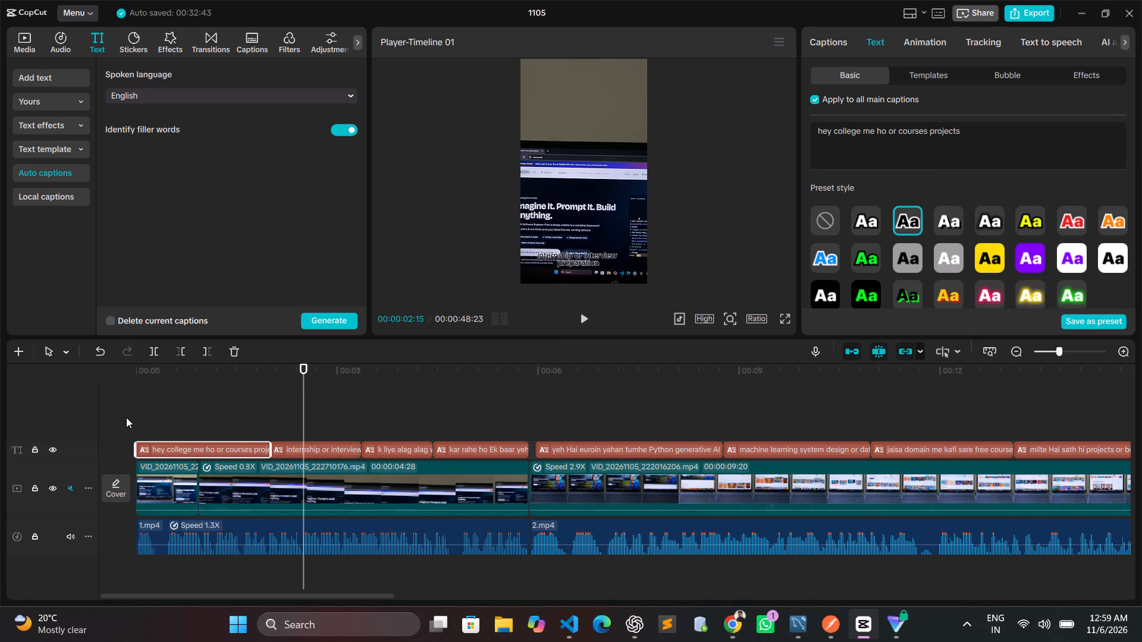
drag(126, 417, 370, 470)
click(405, 367)
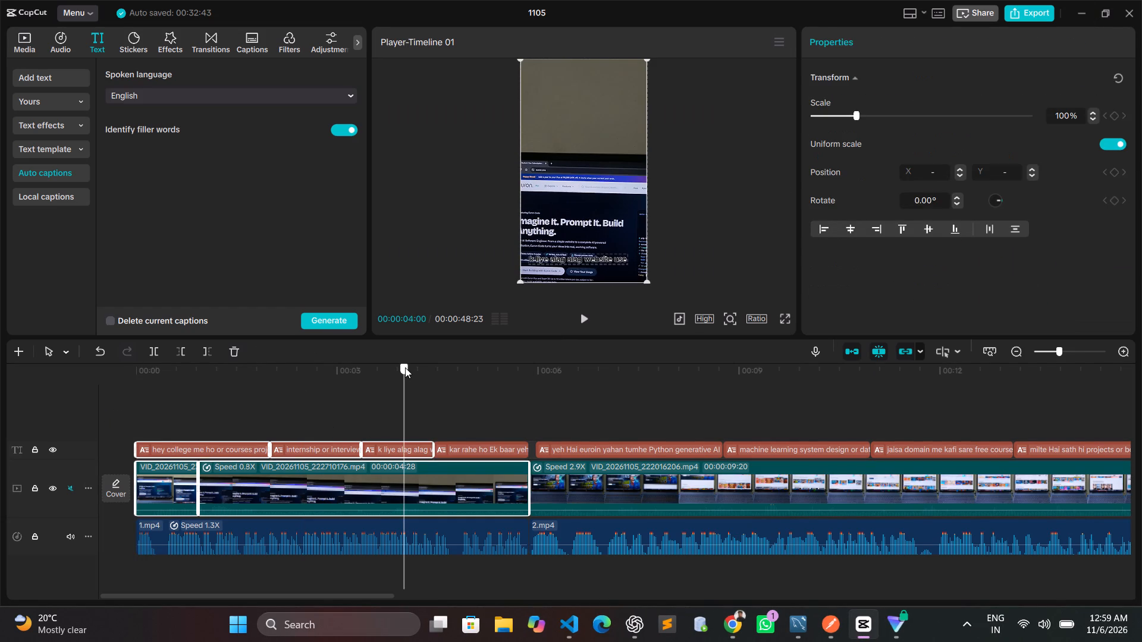
key(ctrl+z)
key(ctrl+z)
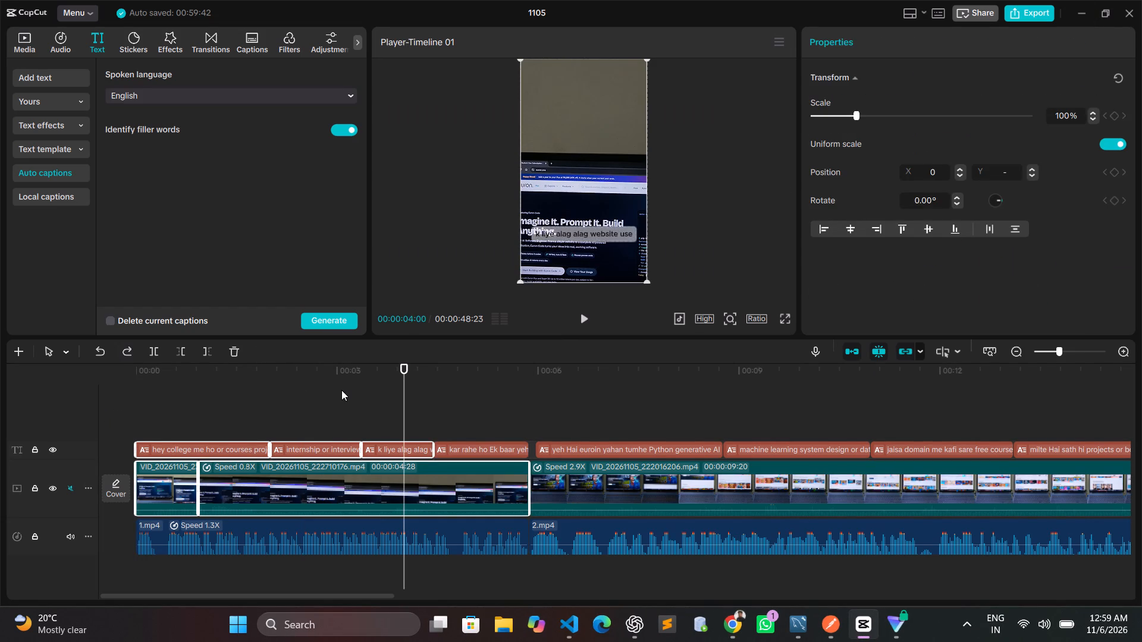
key(ctrl+z)
key(ctrl+z)
key(ctrl+z)
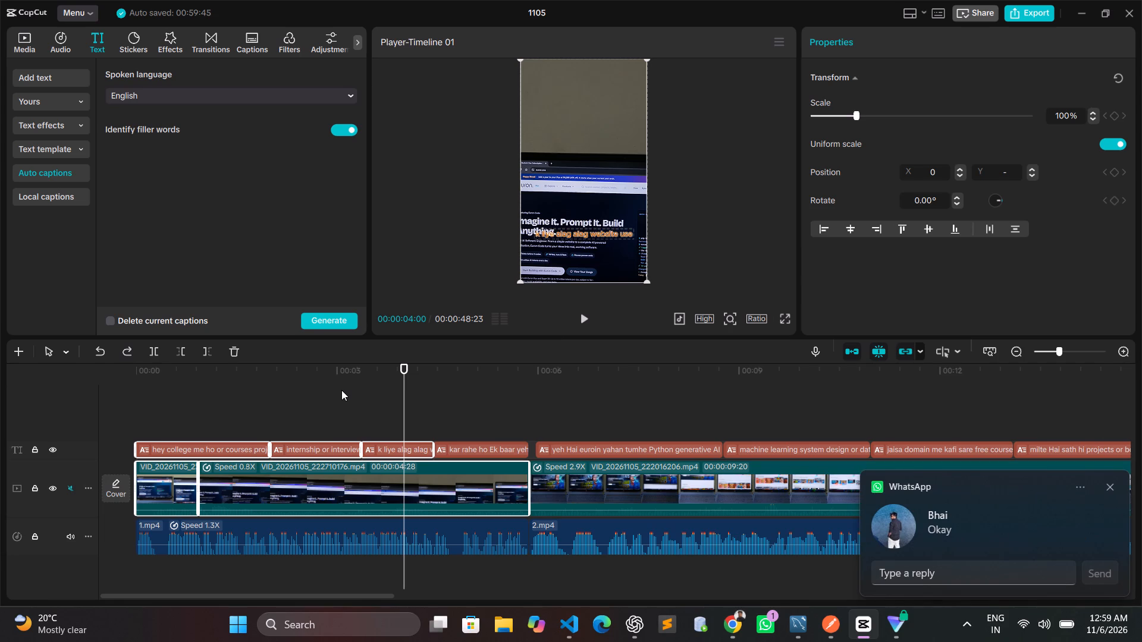
key(ctrl+z)
key(ctrl+z)
key(ctrl+z)
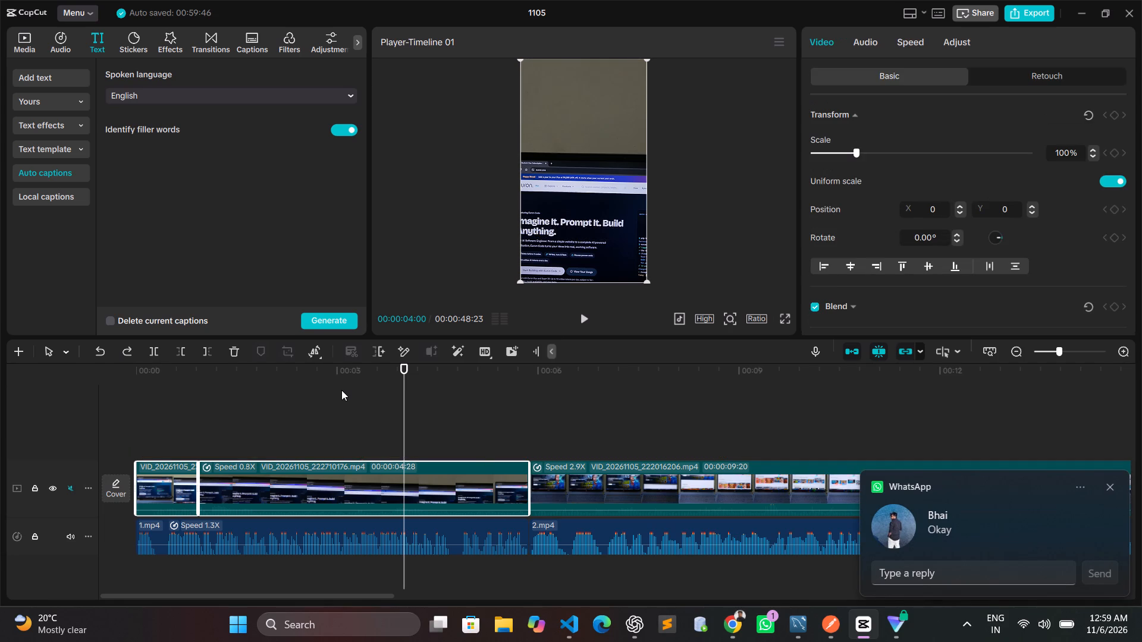
click(470, 411)
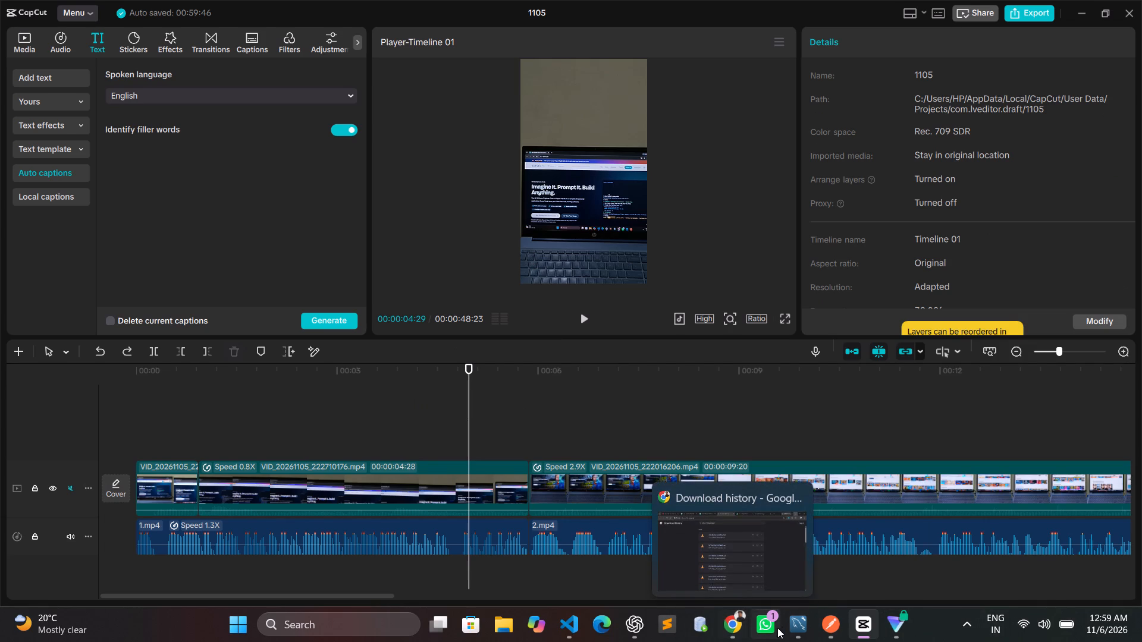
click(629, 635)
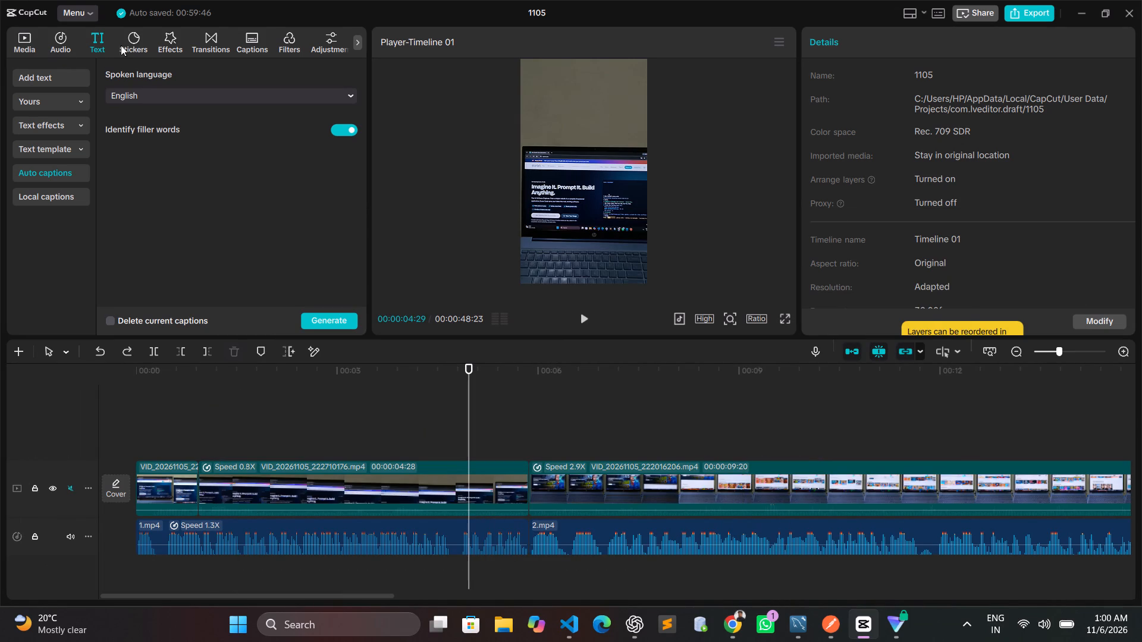
Add a default text clip and place it at the very start of the timeline, above the first video clip.
click(101, 44)
click(55, 83)
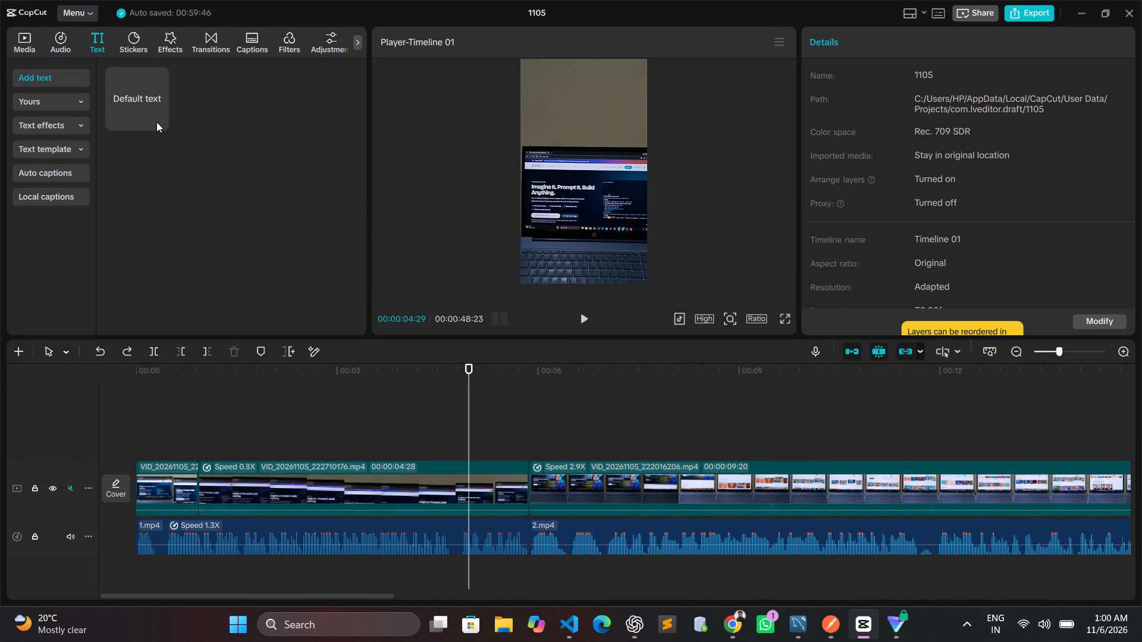
click(159, 126)
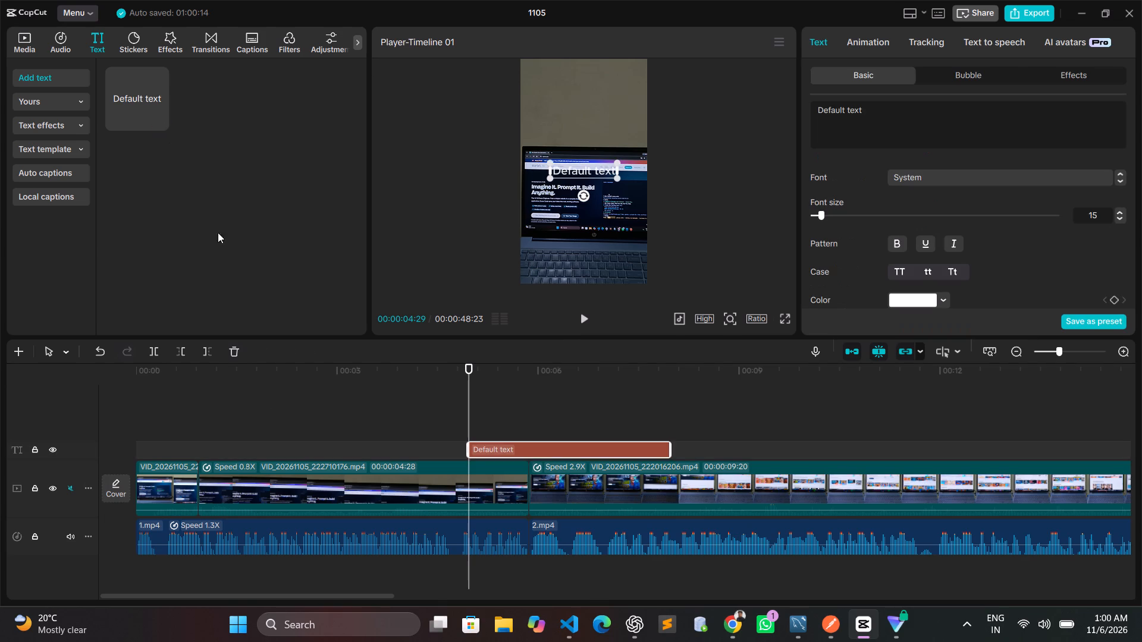
drag(532, 445, 393, 451)
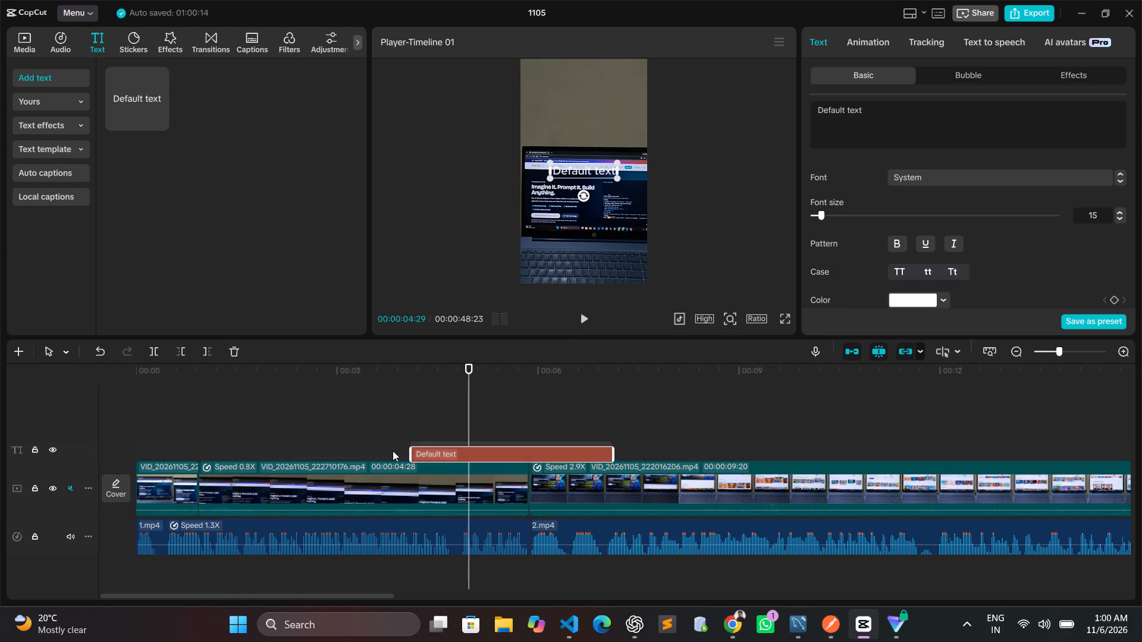
drag(393, 451, 205, 446)
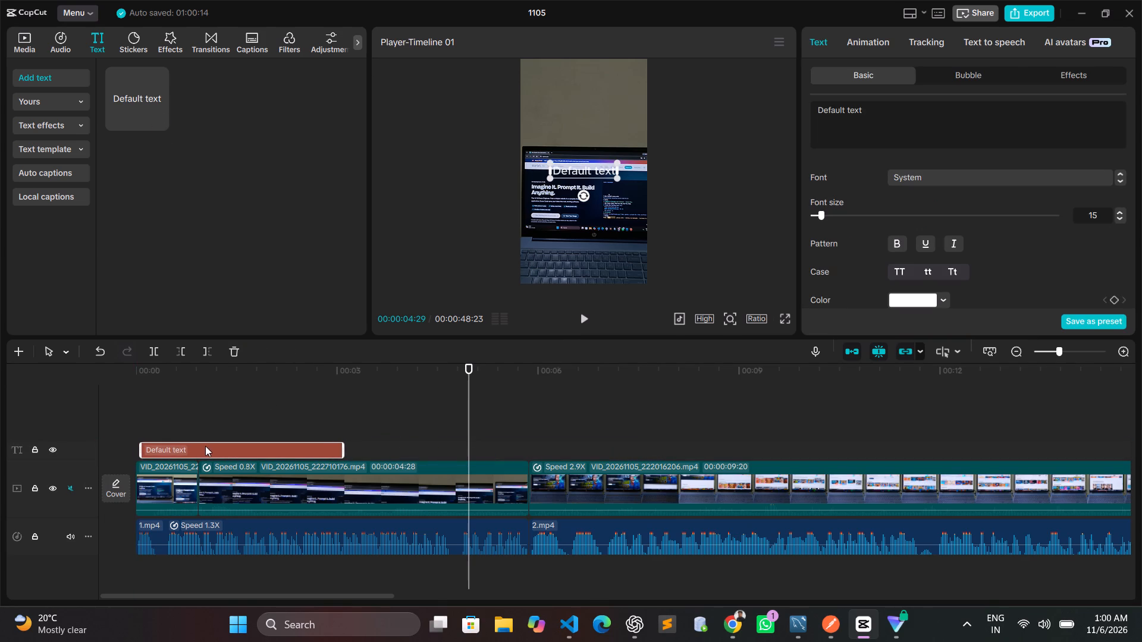
drag(205, 446, 203, 446)
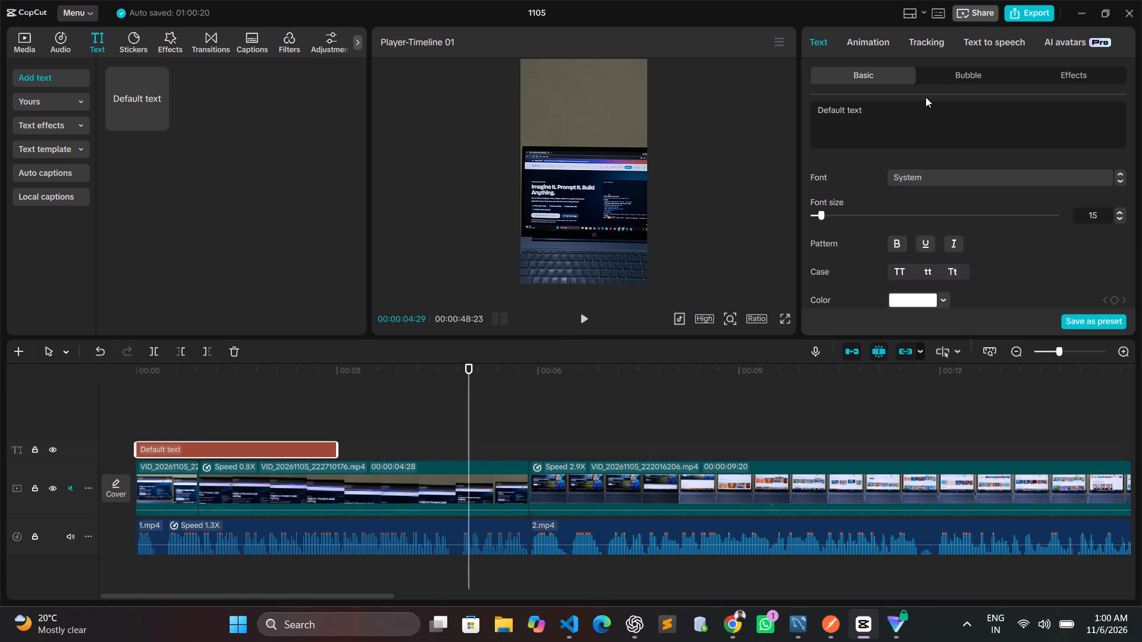
Change the text to "College mein ho aur courses, projects, internships aur interview preparation ke liye alag-alag websites use karte ho? Ek baar ye platform dekho!".
click(925, 97)
double_click(917, 106)
key(ctrl+a)
key(ctrl+v)
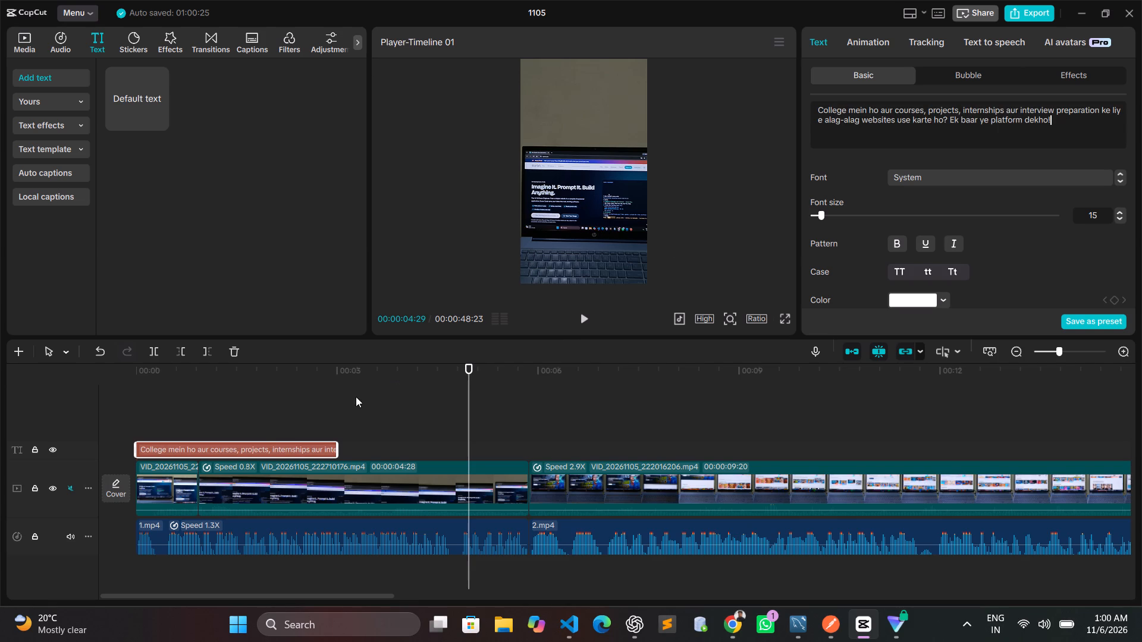
Narrow the caption's text box in the preview until it is about as wide as the video frame, wrapping the text onto several lines.
click(274, 443)
click(274, 443)
drag(467, 376, 236, 394)
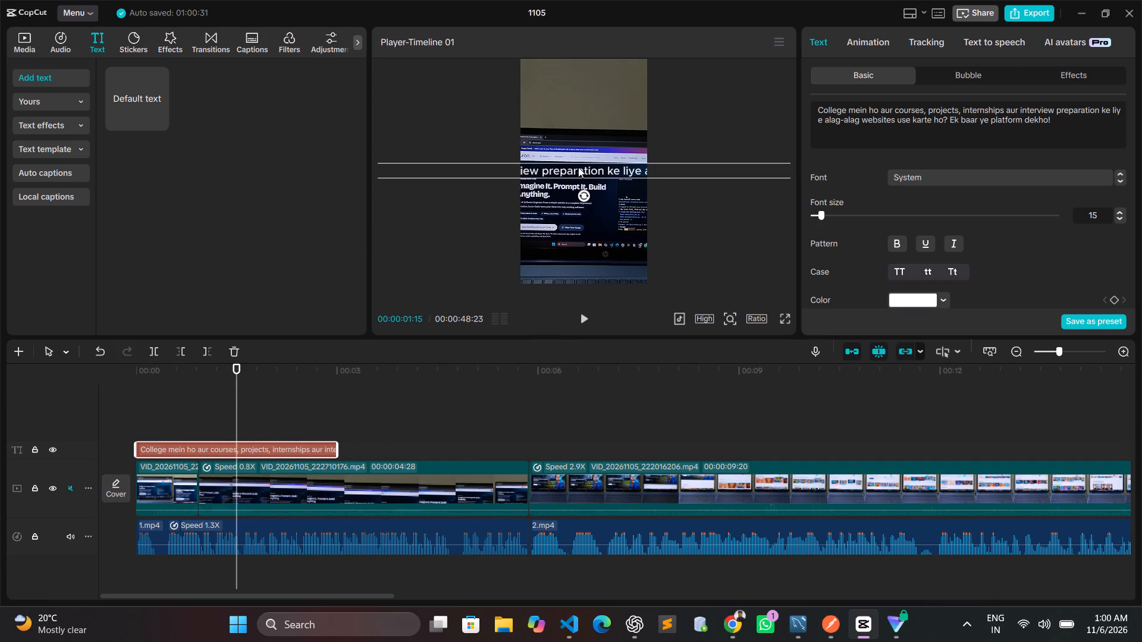
click(633, 165)
click(597, 168)
drag(597, 168, 292, 175)
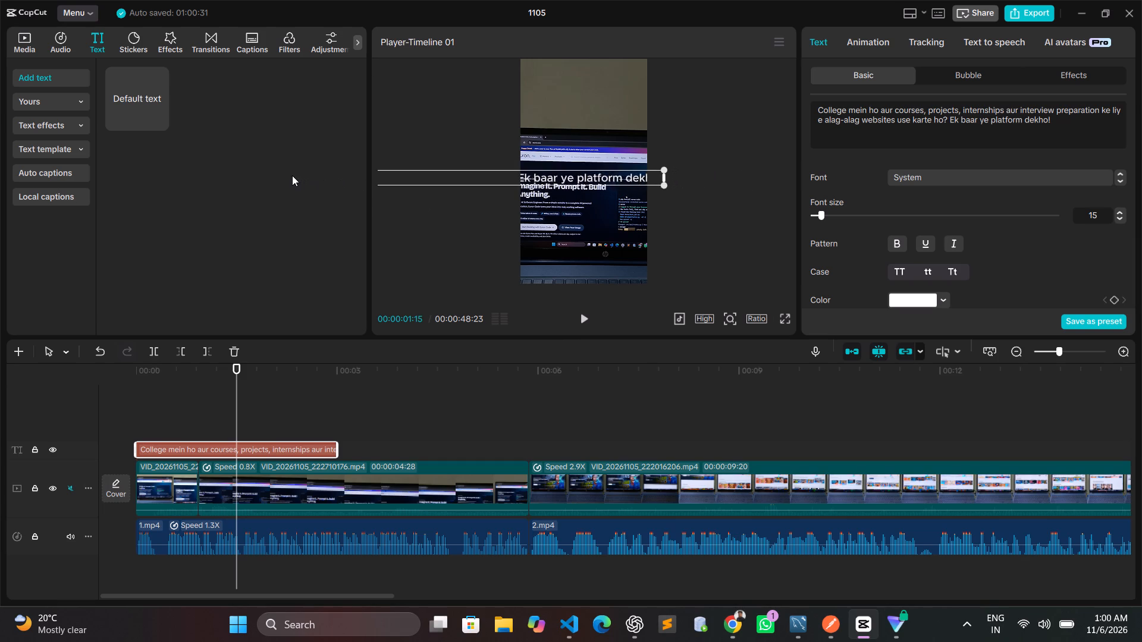
drag(292, 175, 409, 165)
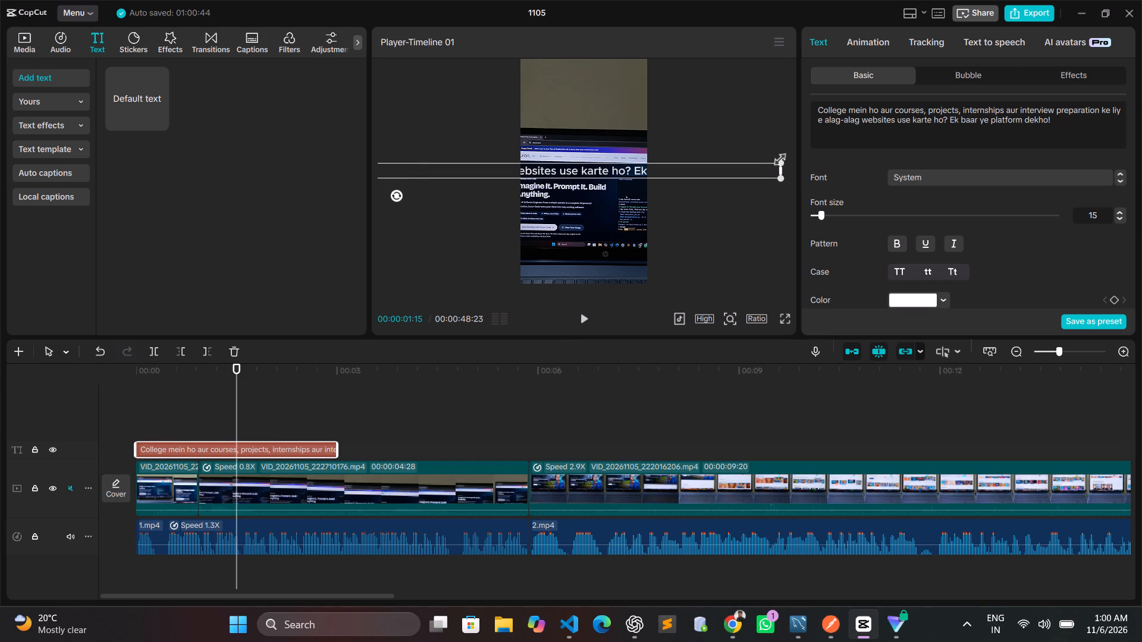
drag(780, 169, 620, 166)
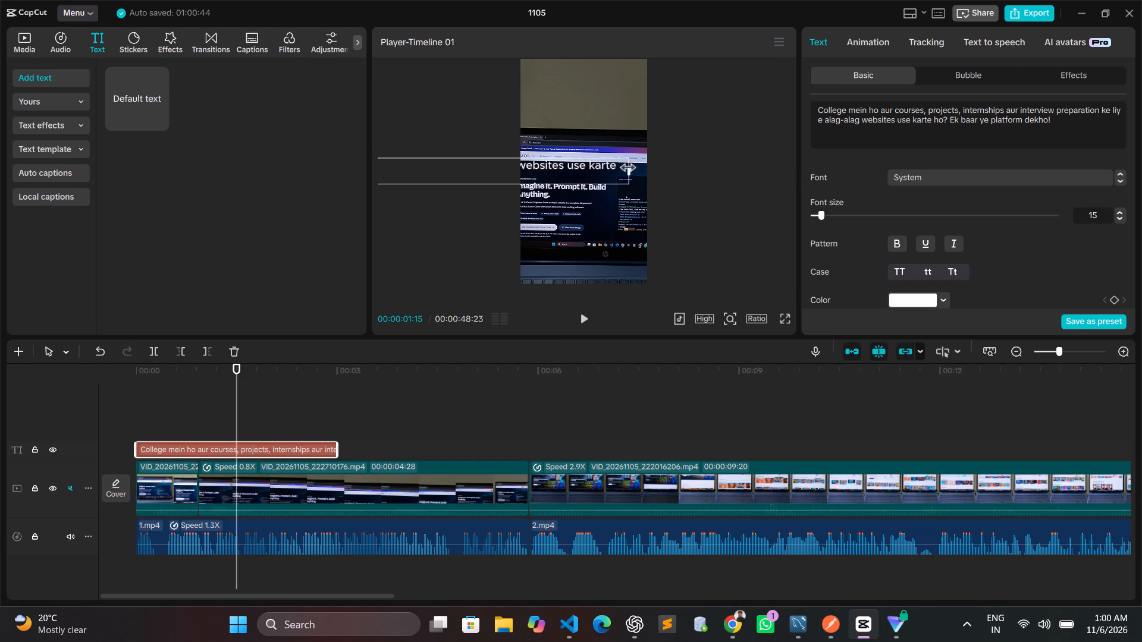
drag(620, 166, 546, 159)
drag(479, 174, 669, 176)
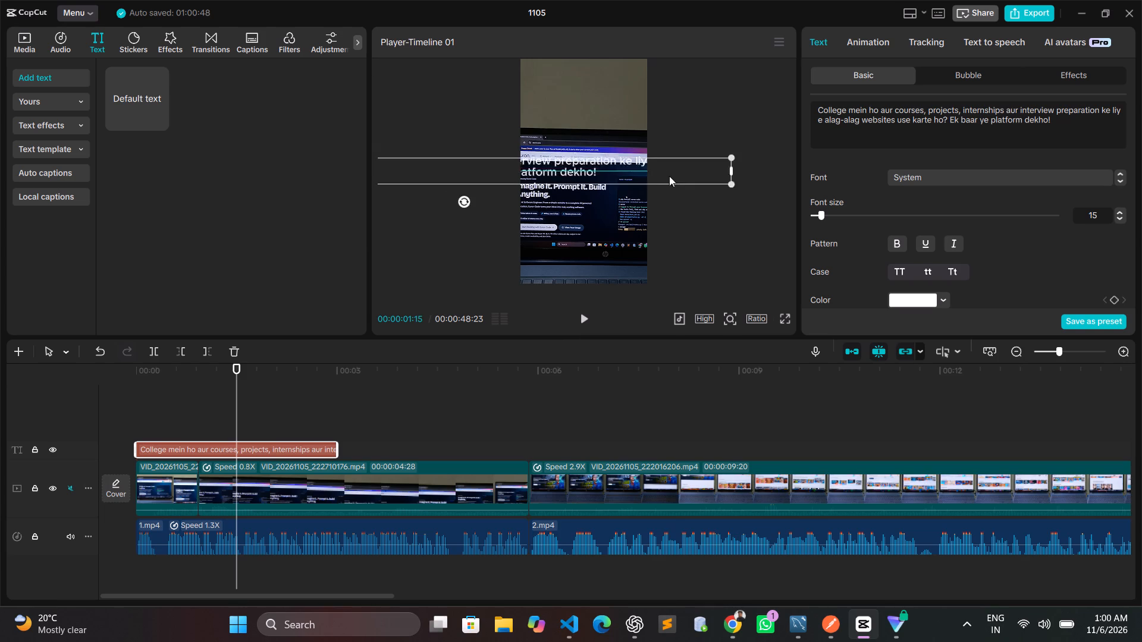
drag(669, 176, 698, 203)
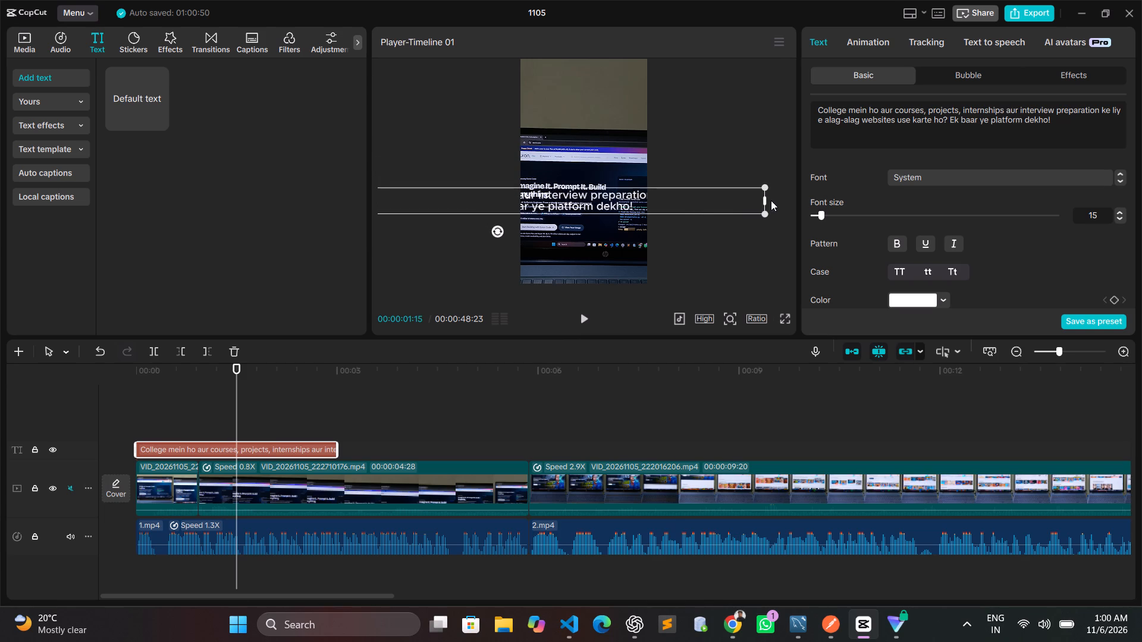
drag(764, 197, 563, 199)
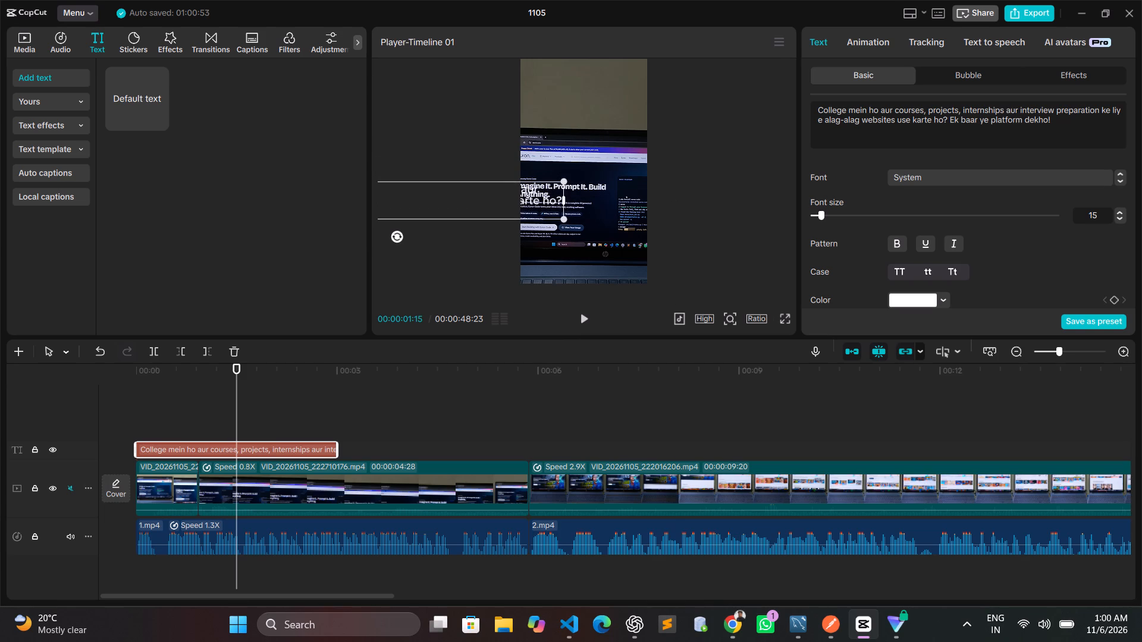
drag(469, 204, 656, 218)
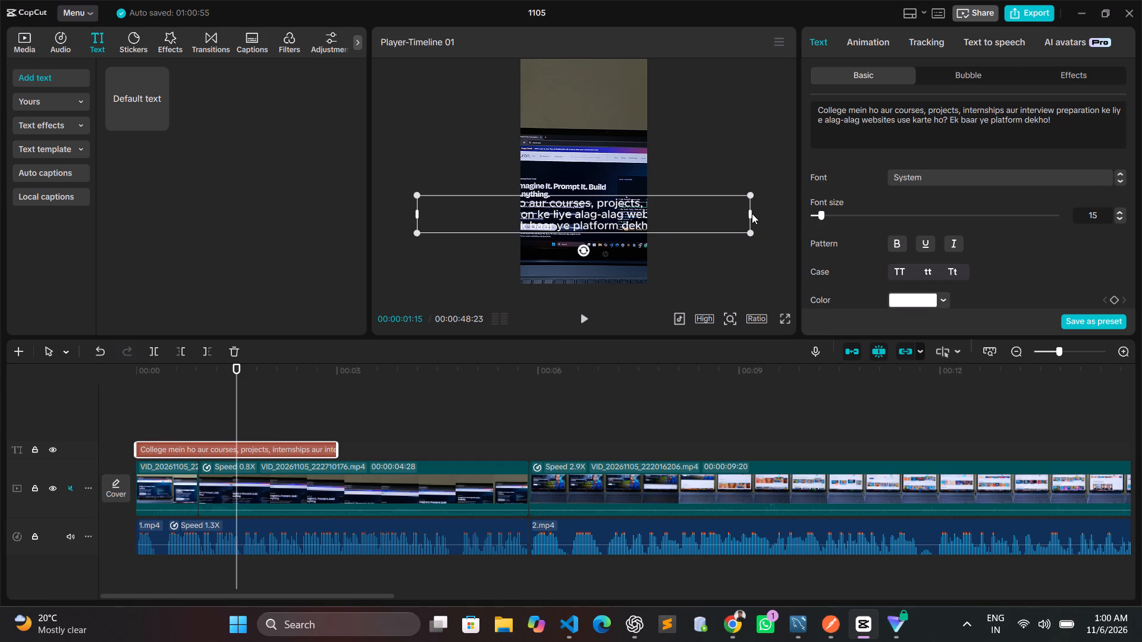
drag(750, 213, 553, 213)
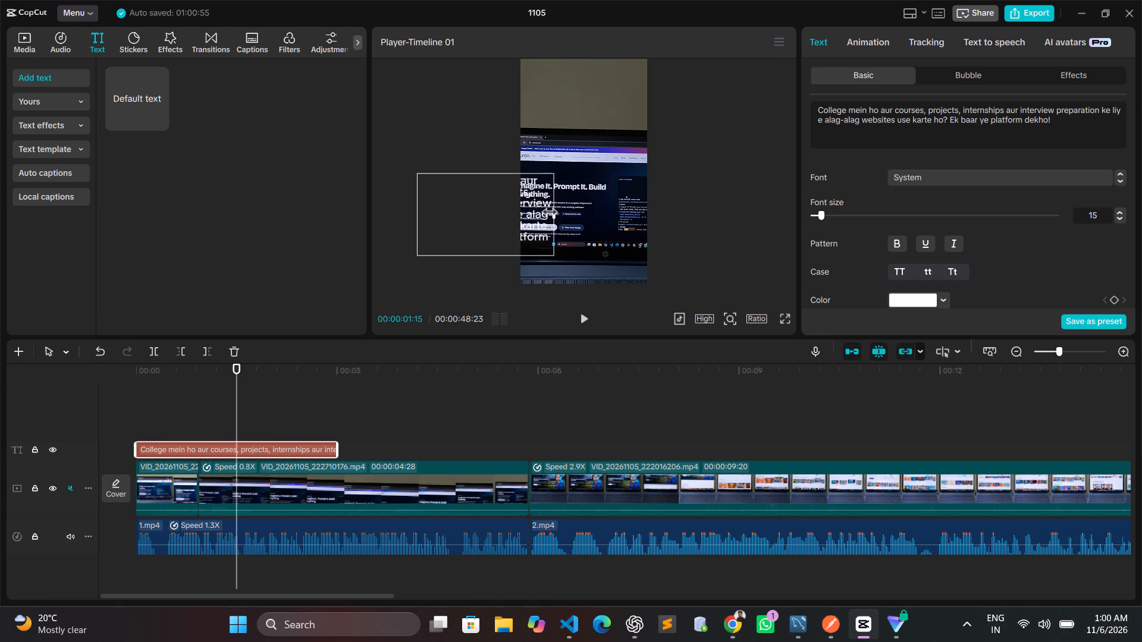
drag(553, 213, 547, 213)
Centre the wrapped caption horizontally over the lower half of the video frame.
drag(477, 207, 528, 207)
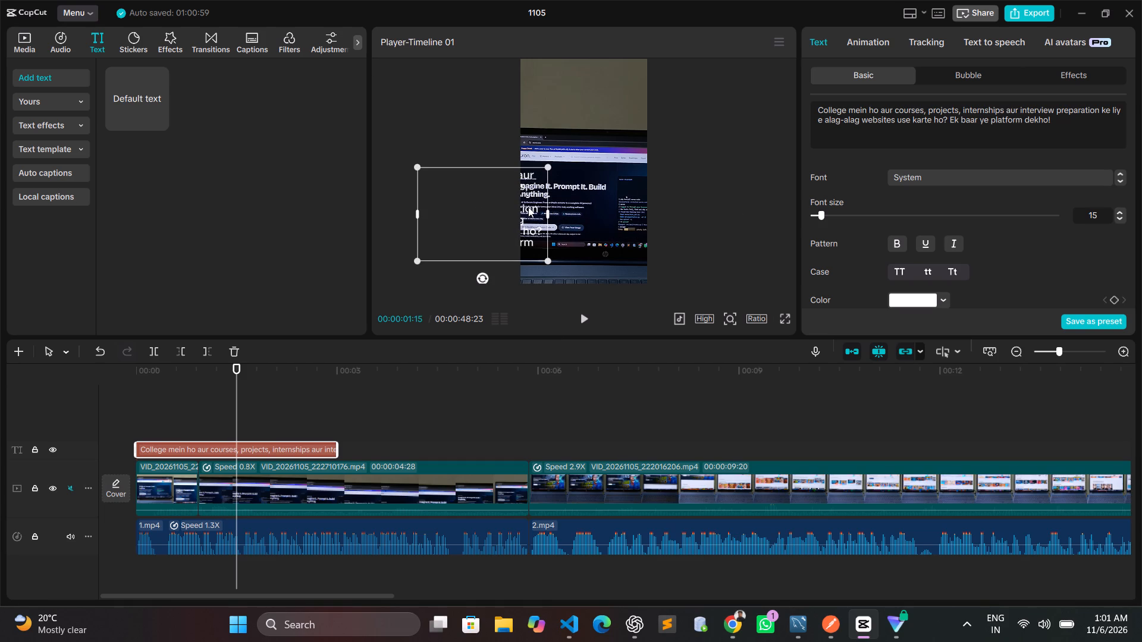
drag(524, 176, 625, 184)
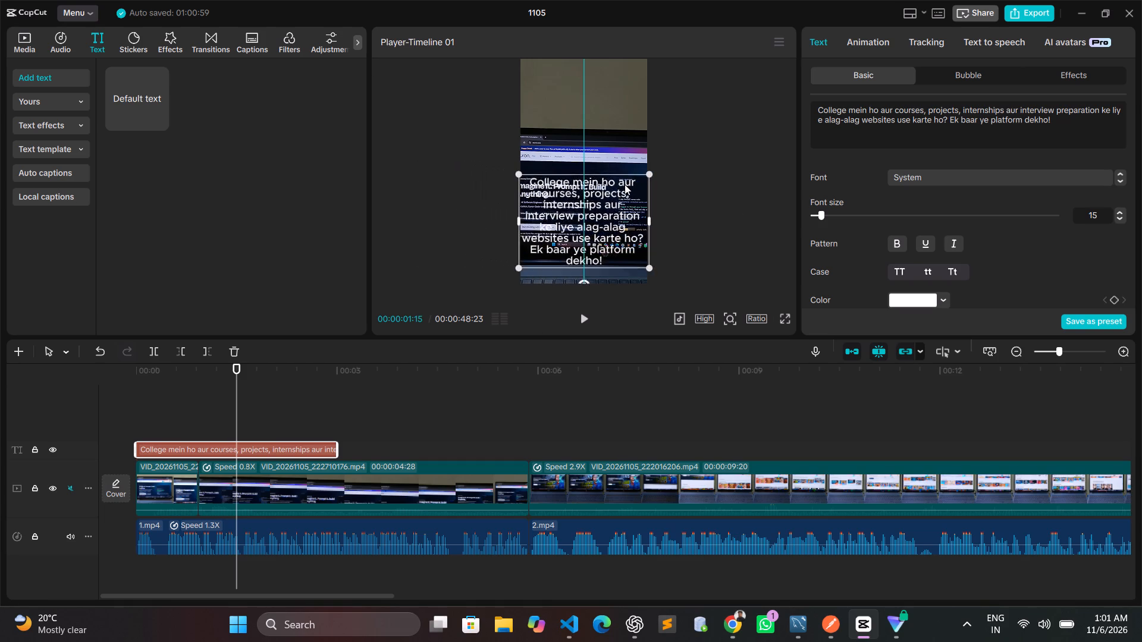
drag(625, 184, 629, 200)
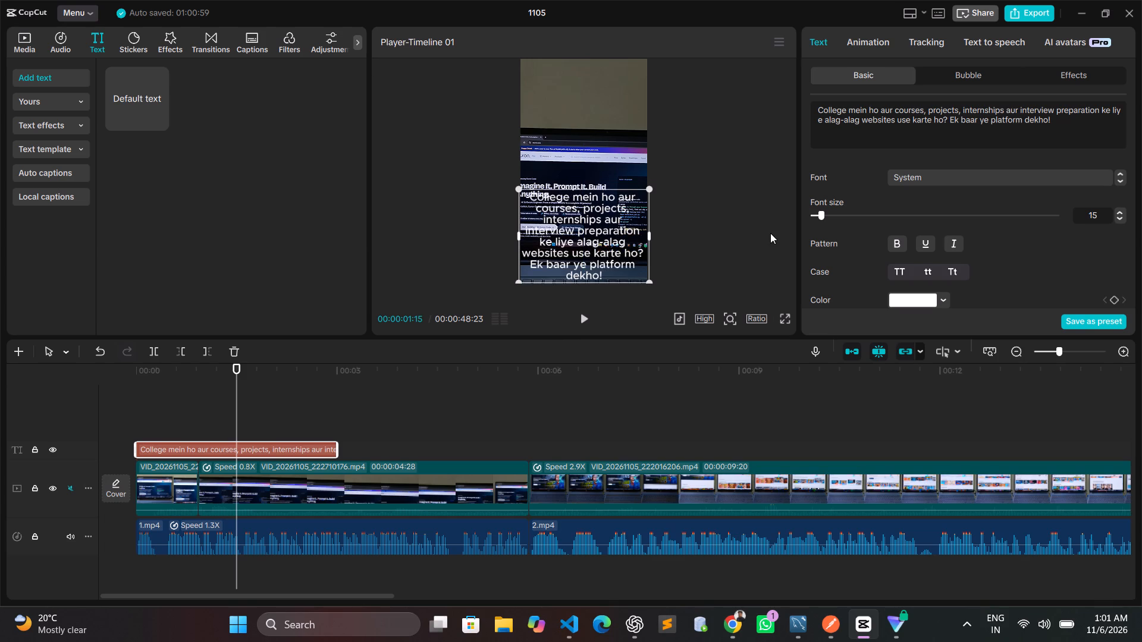
Make the caption text bold and reduce its font size to 9.
scroll(896, 229, down, 1)
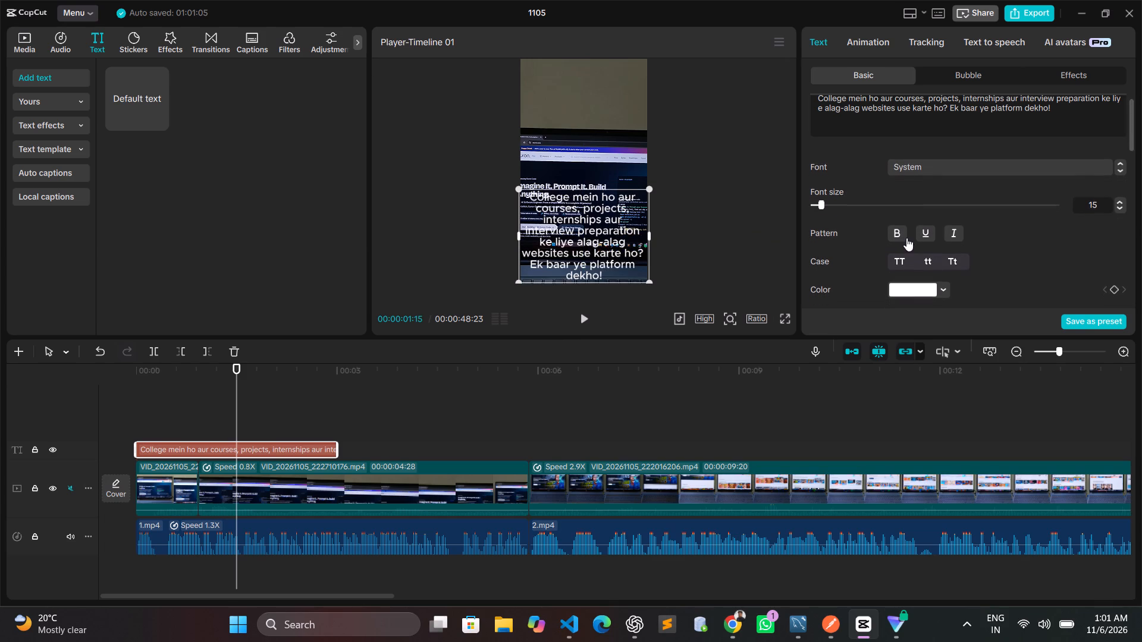
click(900, 233)
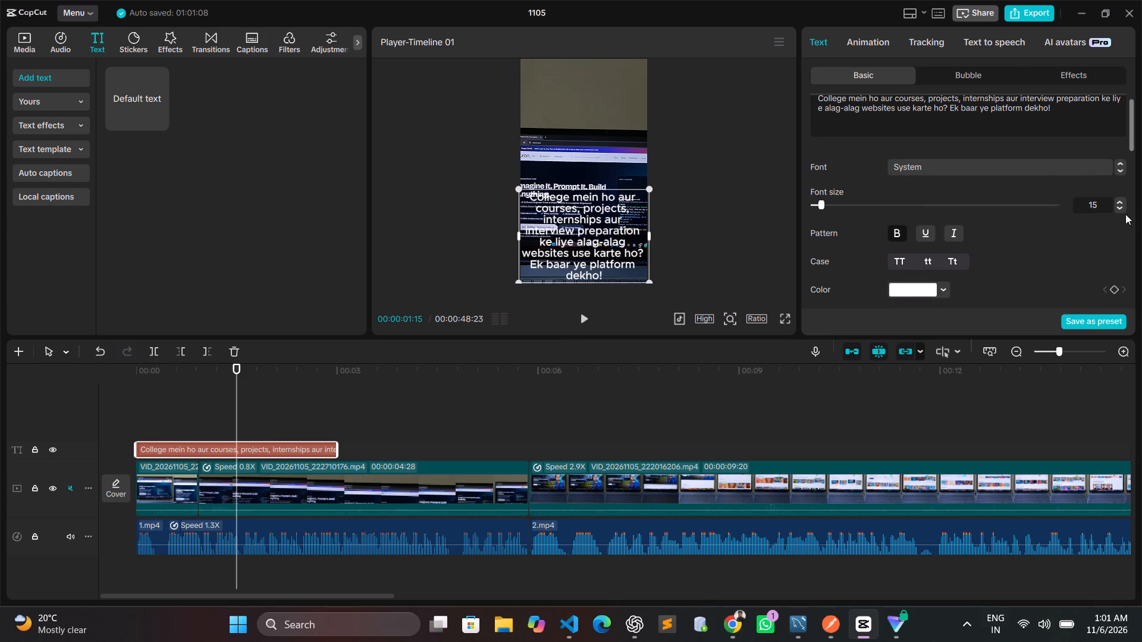
triple_click(1119, 209)
click(1119, 209)
click(1119, 209)
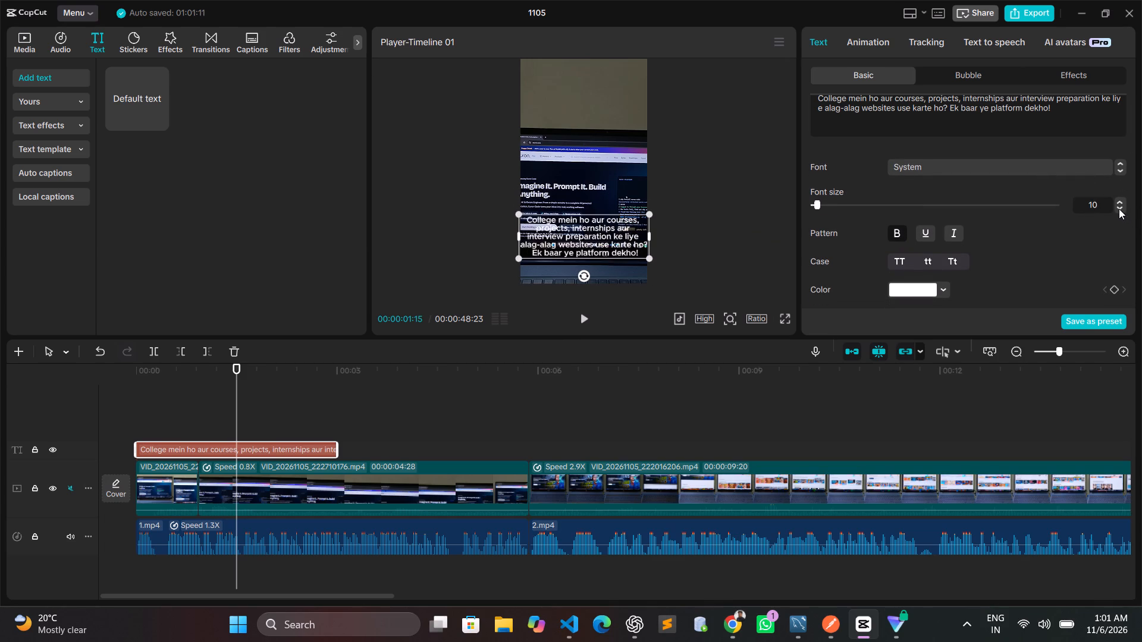
click(1119, 209)
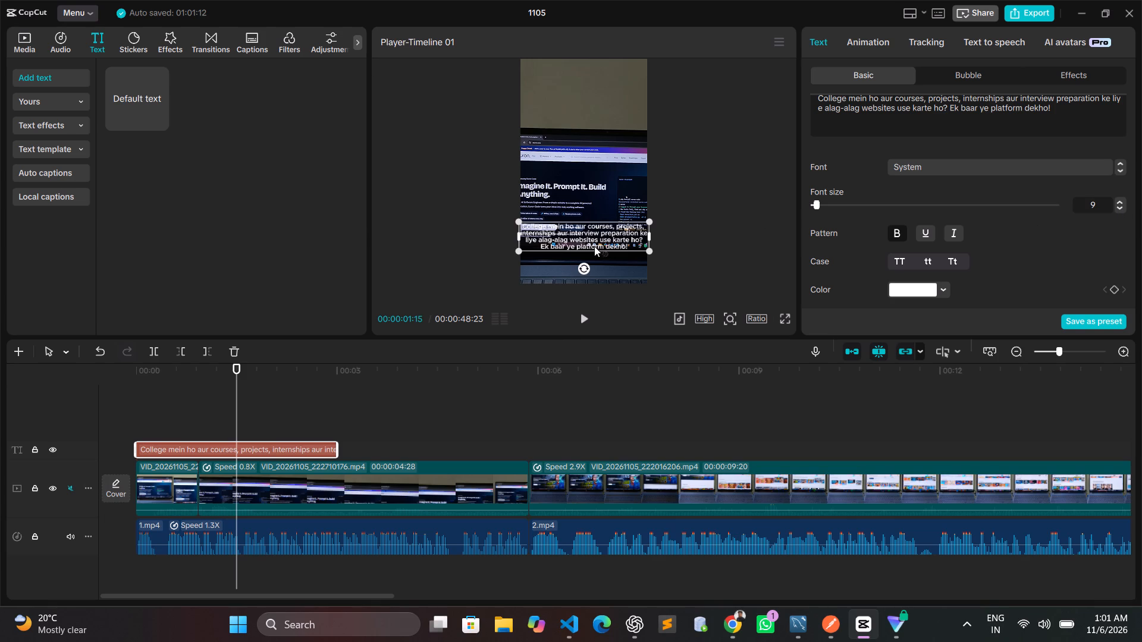
Move the caption down near the bottom edge of the video frame, keeping it horizontally centred.
drag(592, 238, 592, 261)
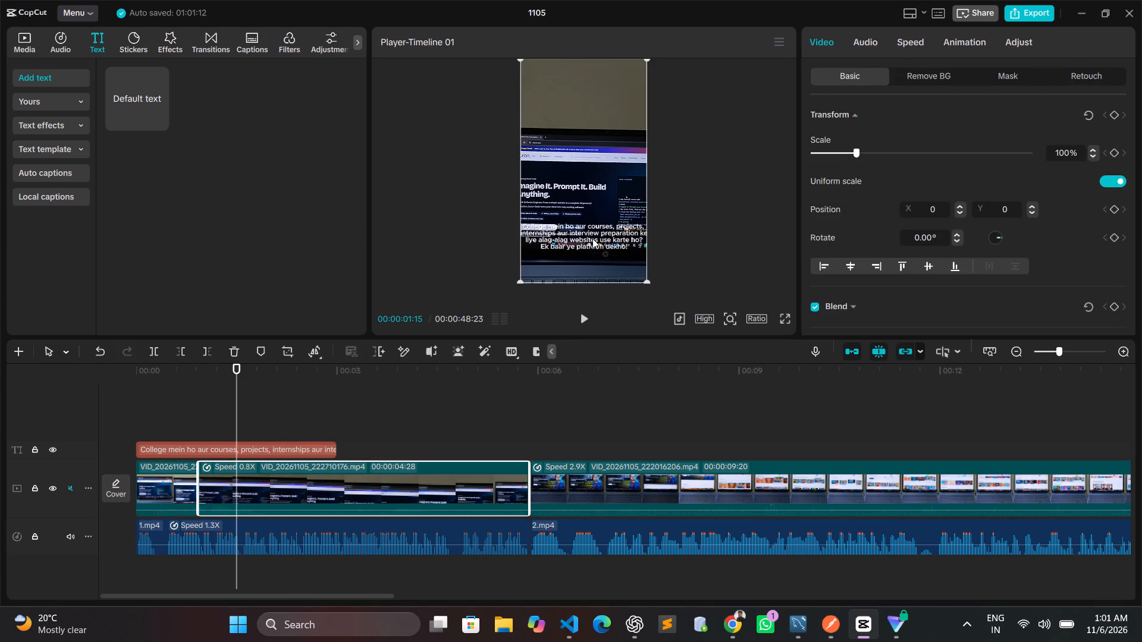
click(592, 238)
click(593, 232)
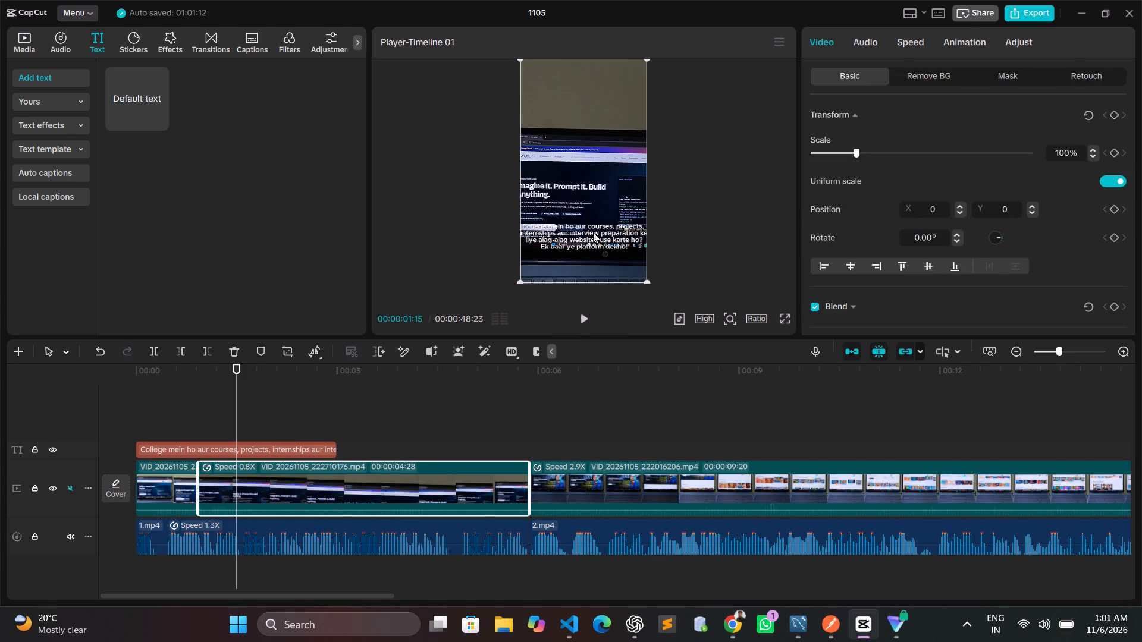
click(593, 232)
drag(610, 234, 605, 258)
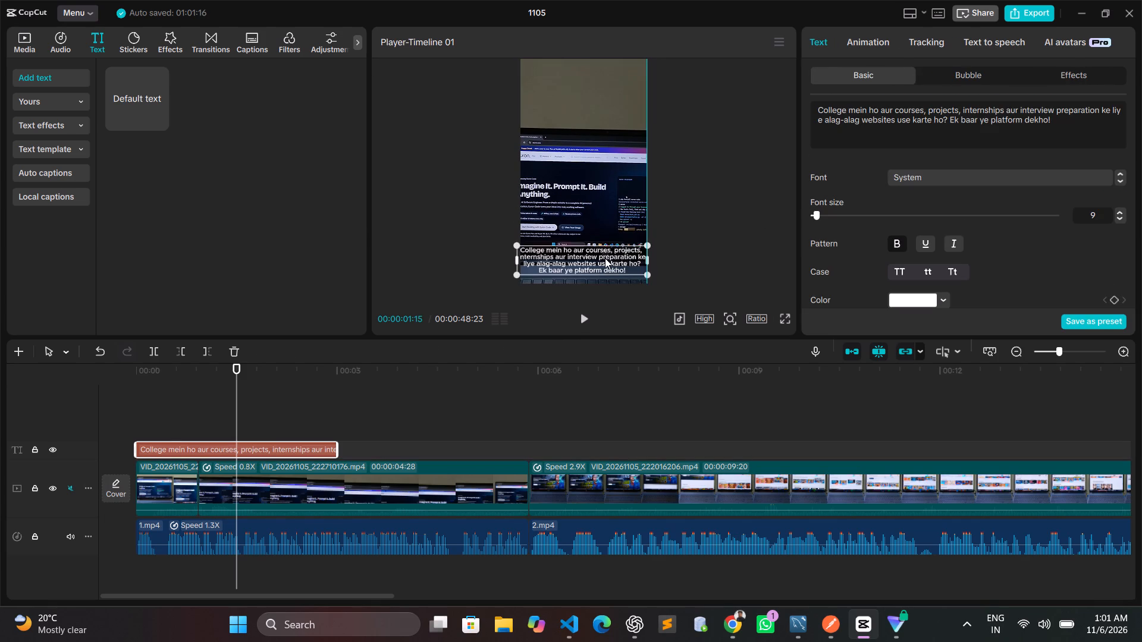
drag(605, 258, 607, 259)
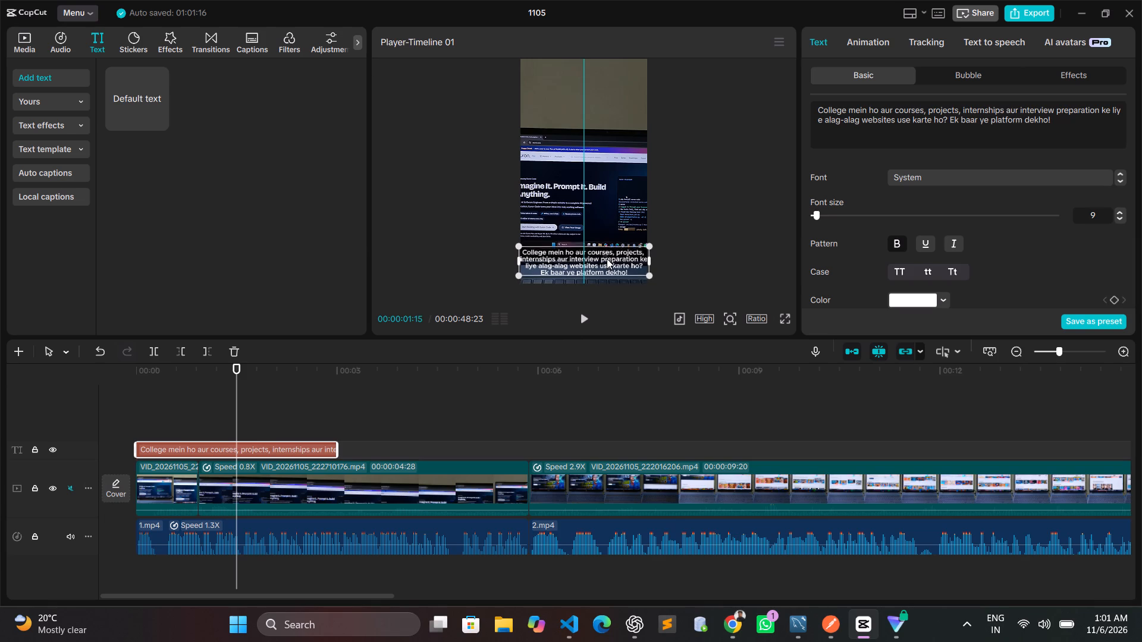
Narrow the opening caption's text box to fit inside the video frame, wrapping it onto five lines, and place it slightly higher near the bottom.
drag(607, 259, 607, 253)
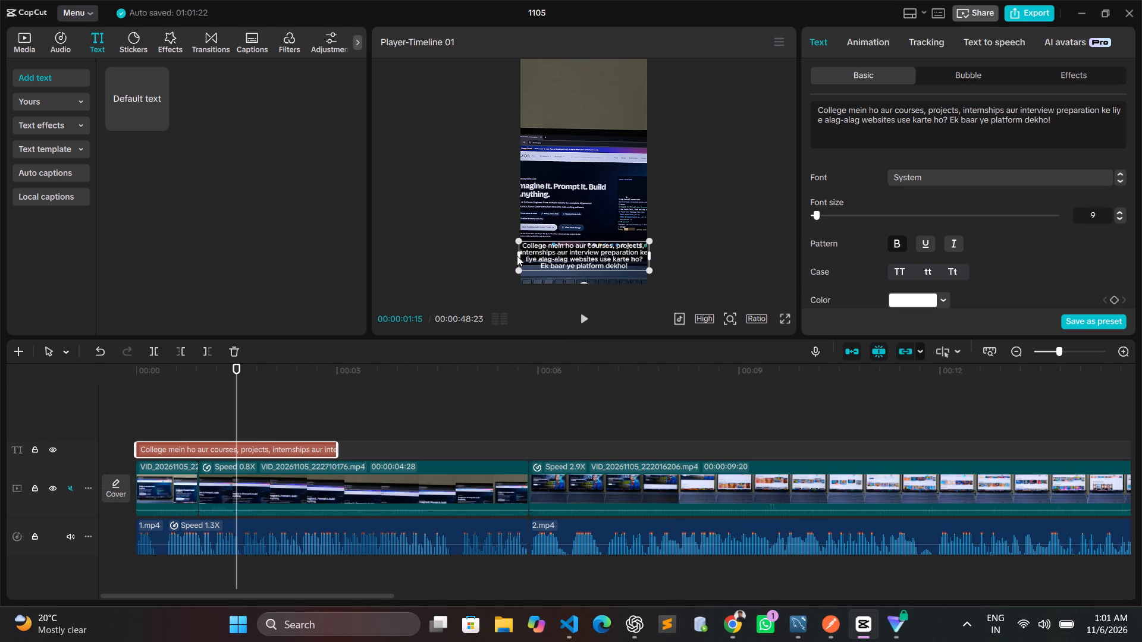
click(517, 256)
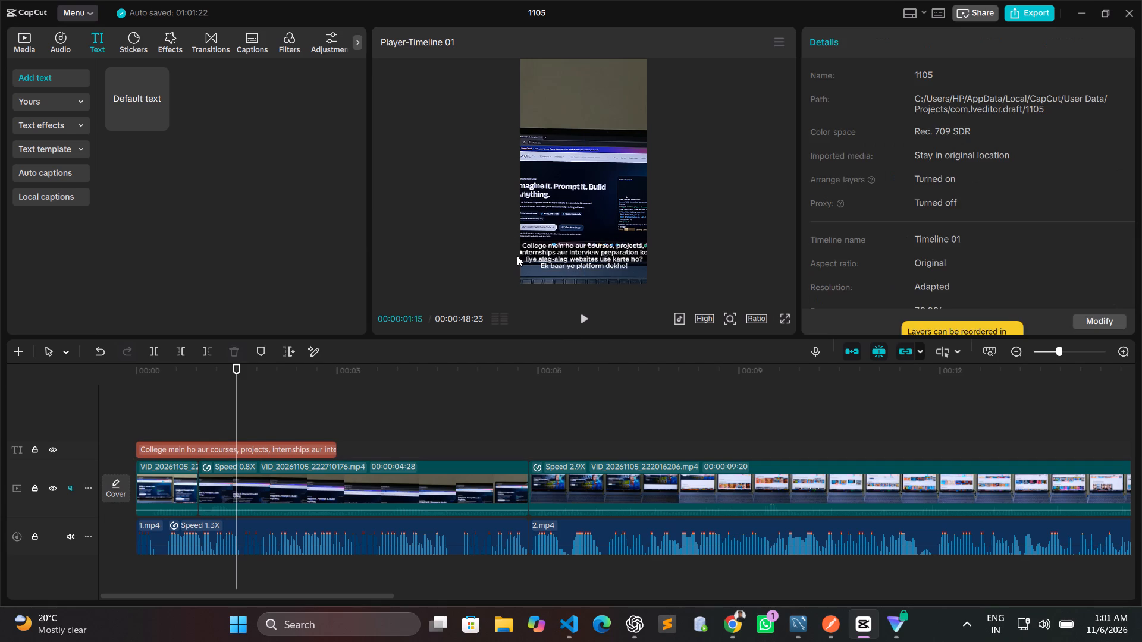
click(551, 256)
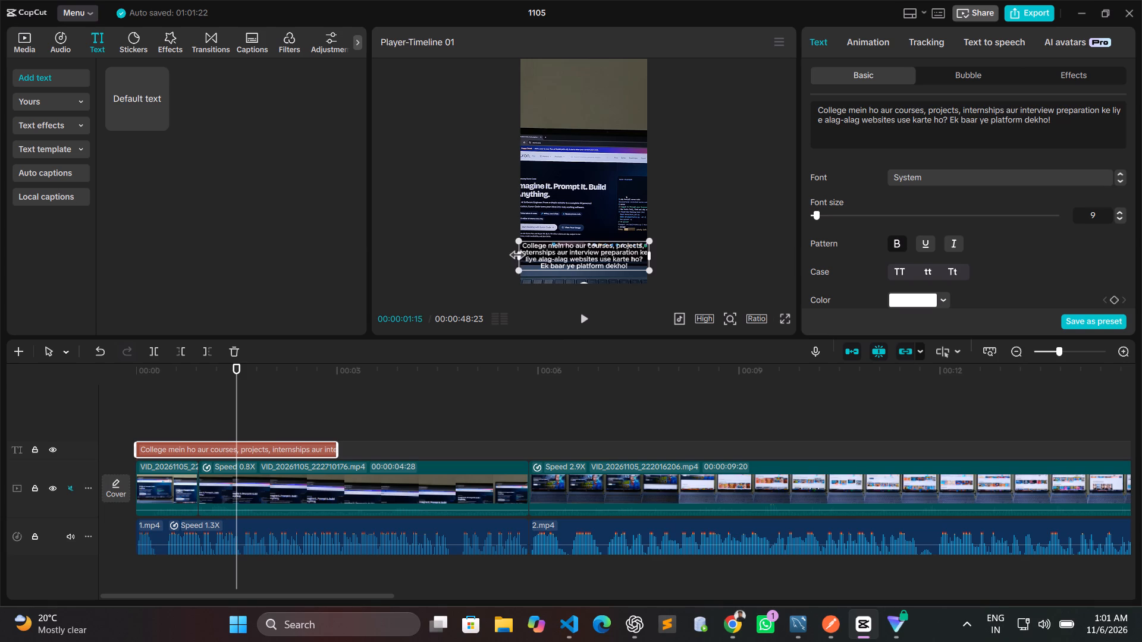
drag(517, 256, 528, 255)
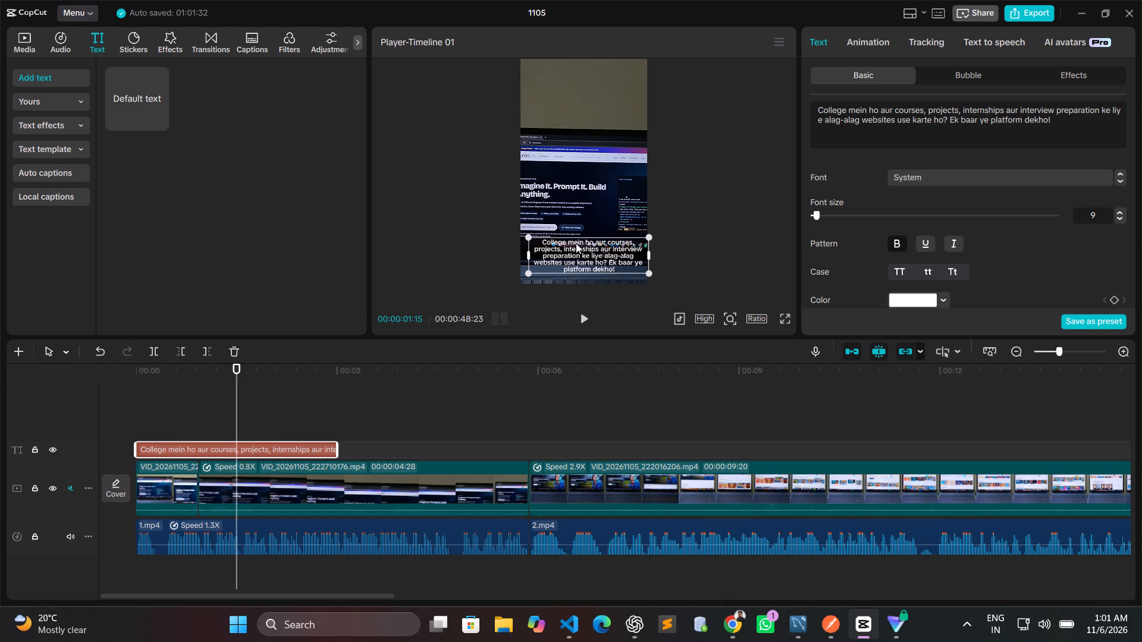
click(576, 243)
click(589, 246)
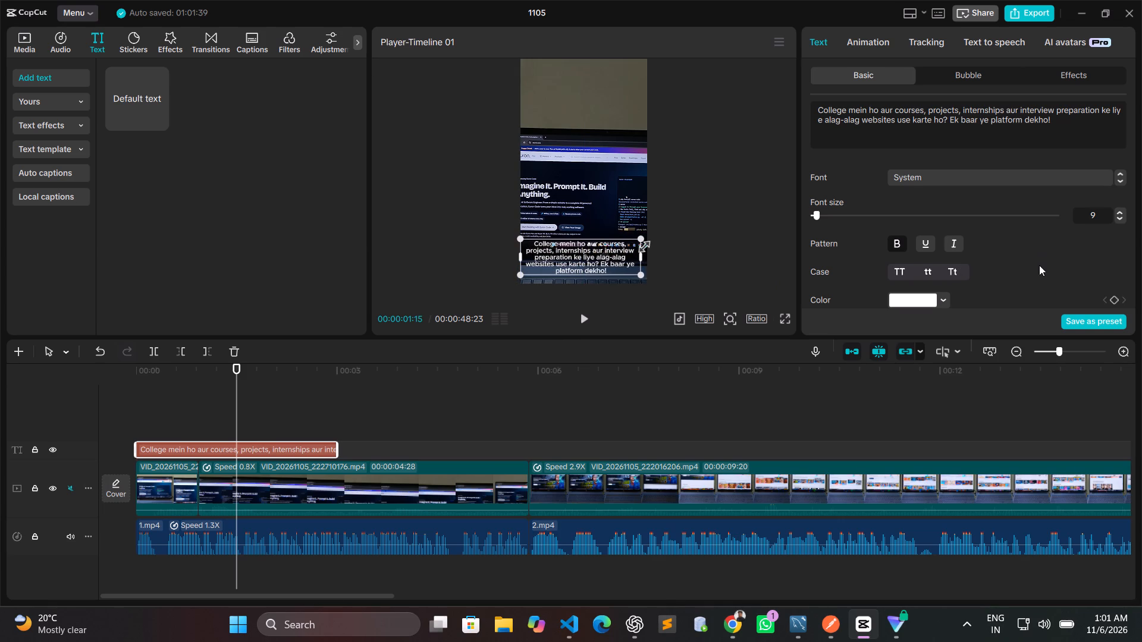
Apply the plain white preset style with a black outline to the opening caption.
scroll(1039, 265, down, 6)
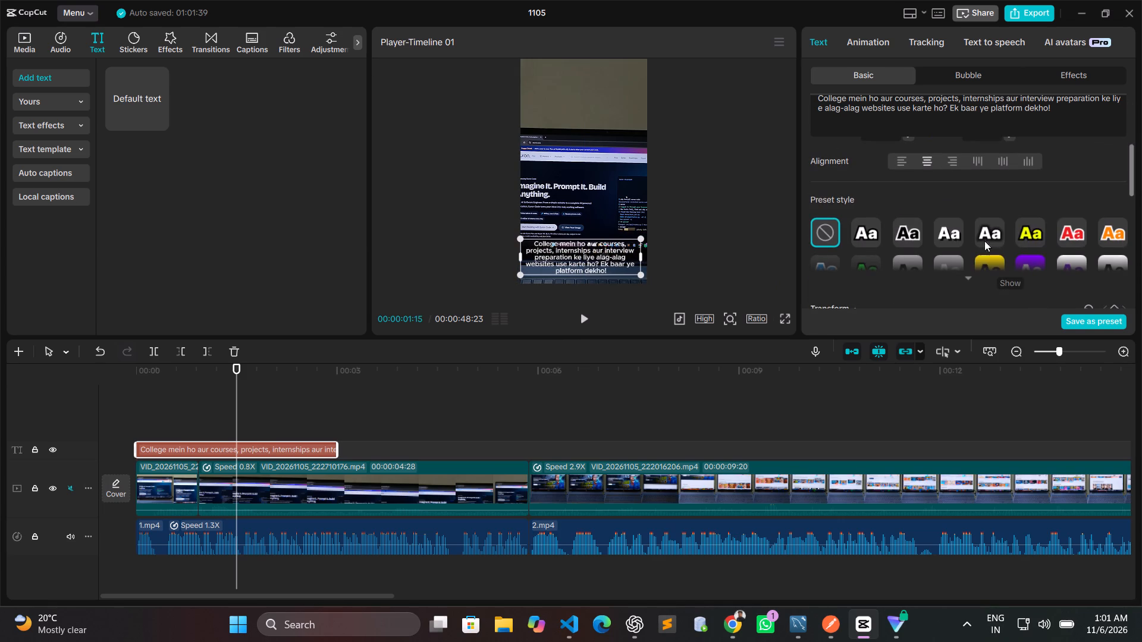
click(905, 233)
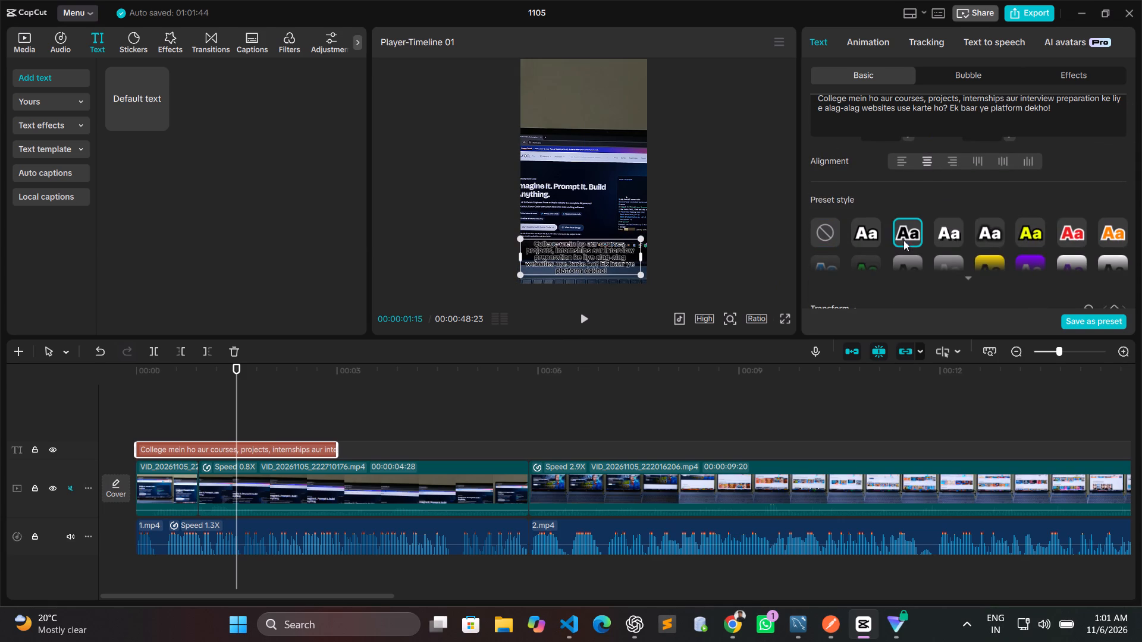
scroll(923, 218, down, 1)
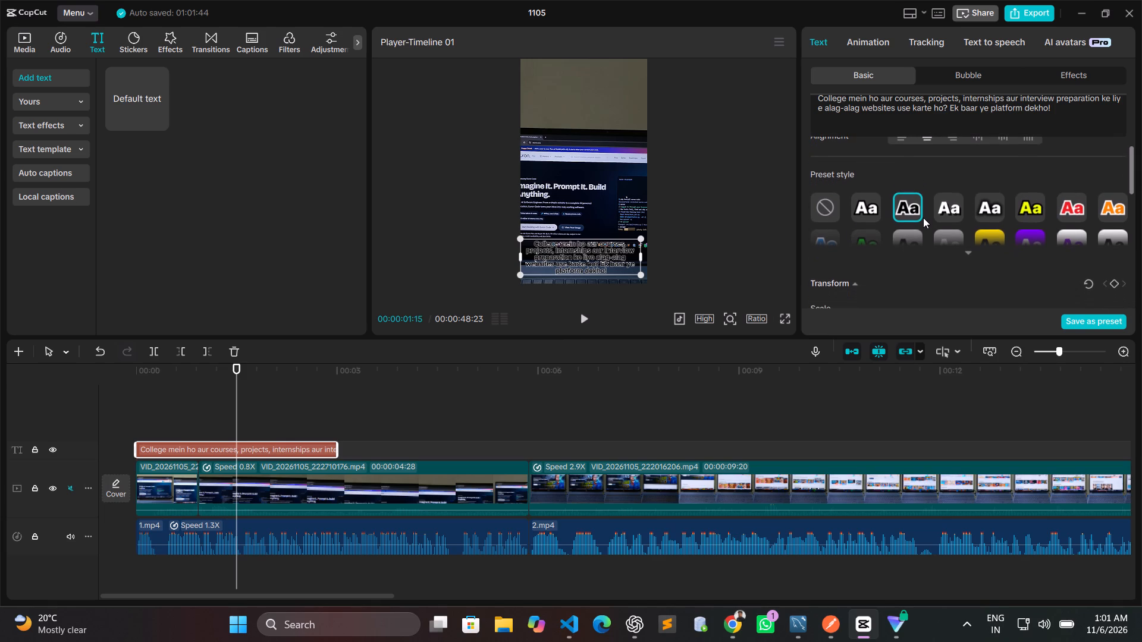
click(872, 196)
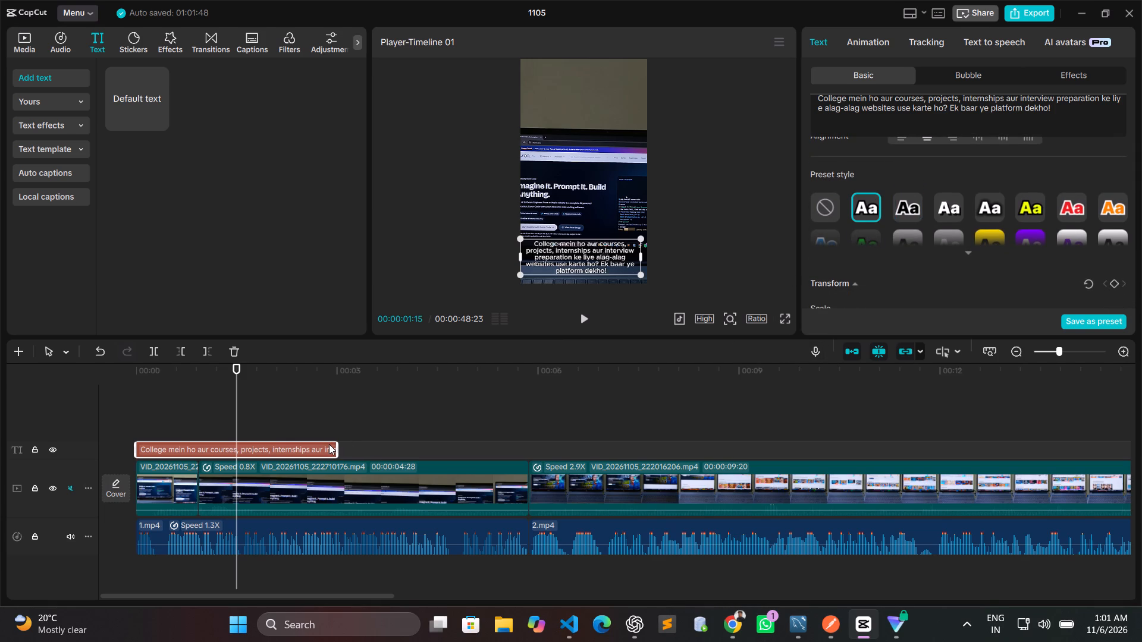
Extend the opening caption's clip on the timeline so it ends just before the 2.9X speed video clip begins.
drag(335, 447, 513, 453)
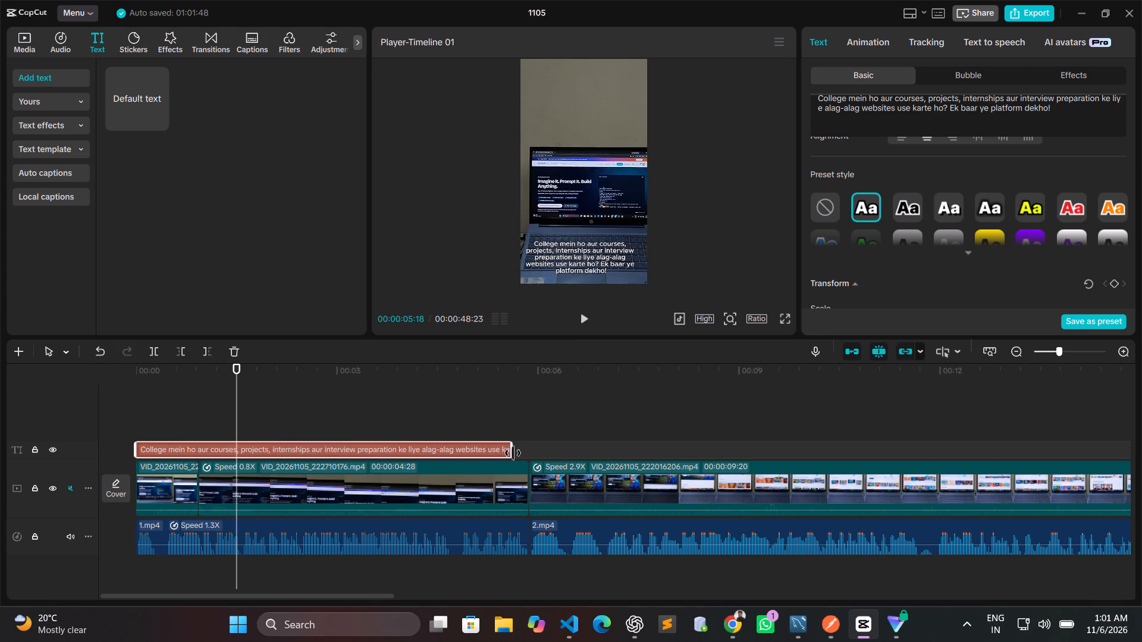
drag(513, 453, 523, 454)
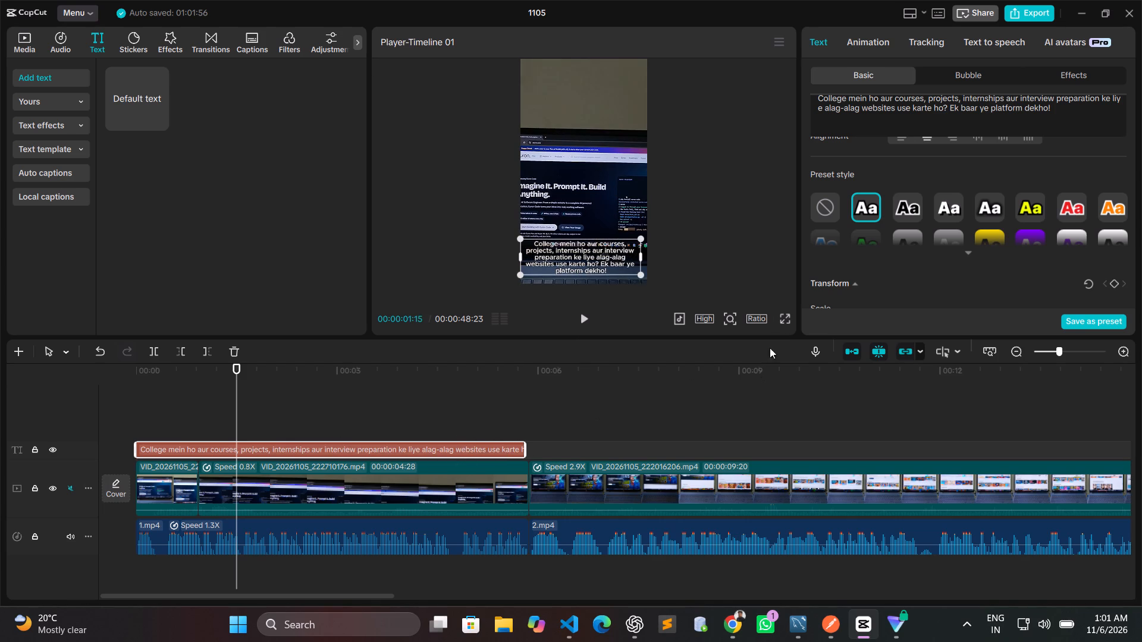
Play the opening section in full-screen preview to check the caption's appearance and timing, and return to the editor.
click(789, 320)
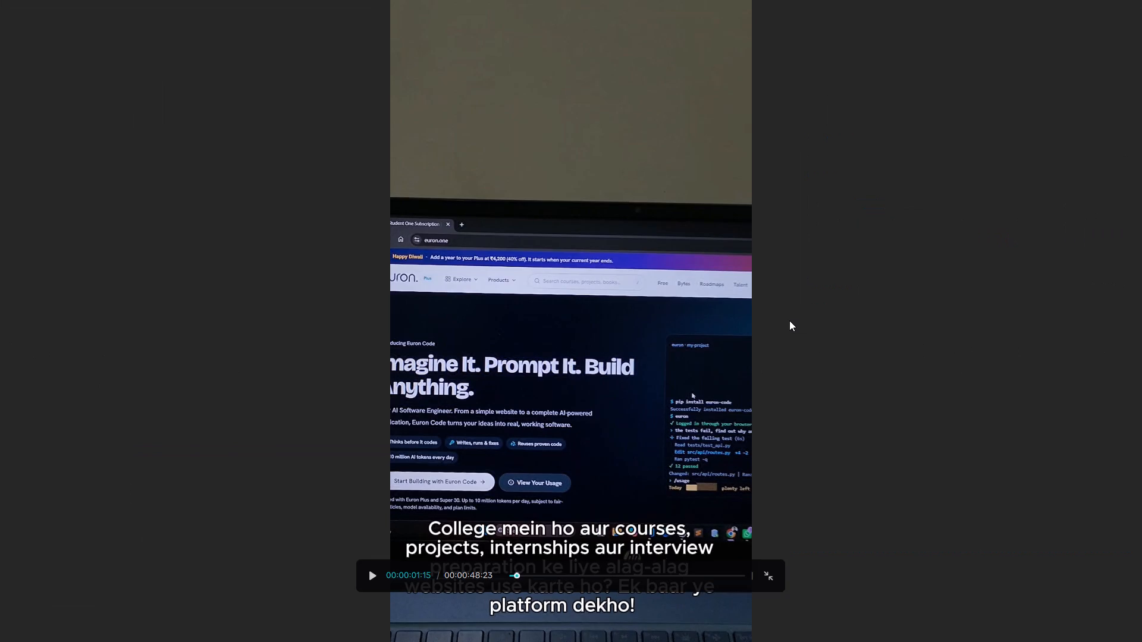
key(space)
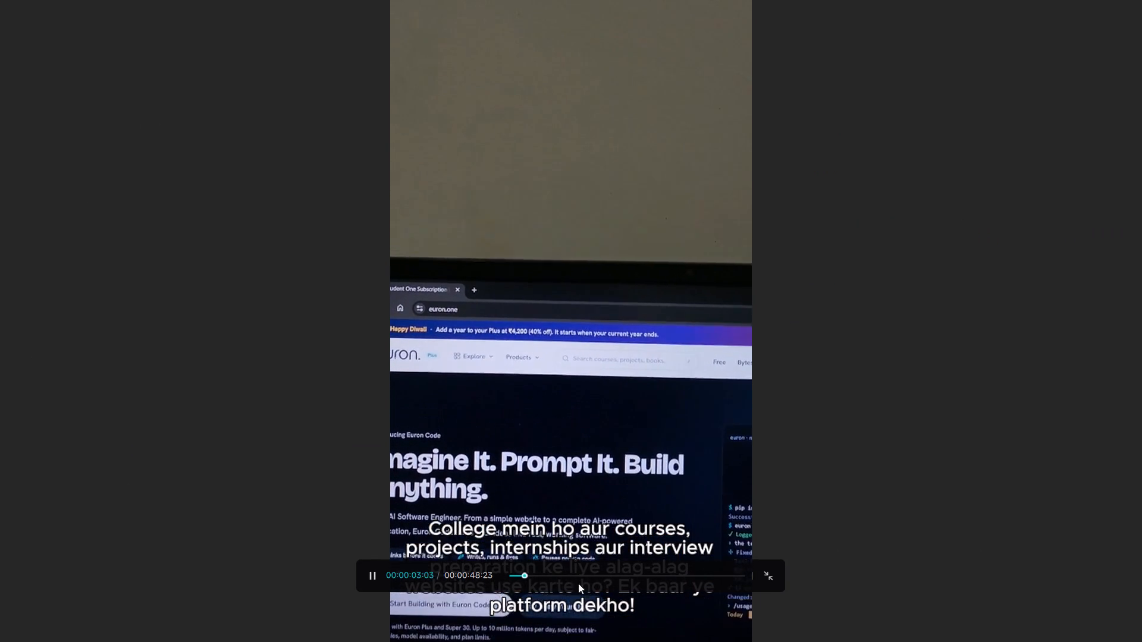
click(546, 448)
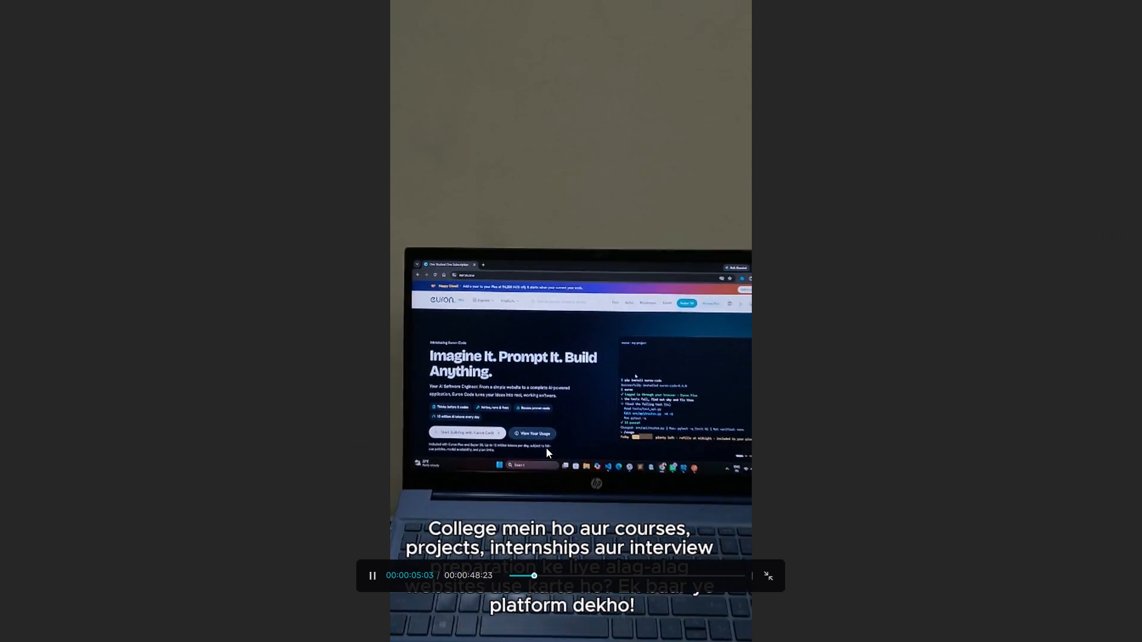
drag(544, 575, 488, 581)
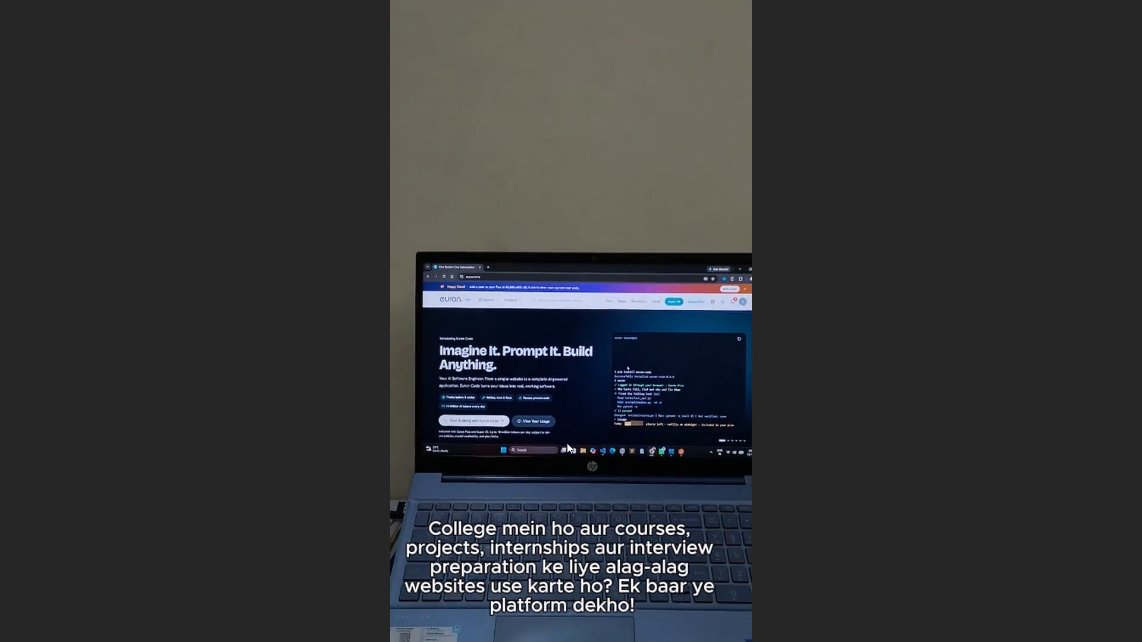
key(space)
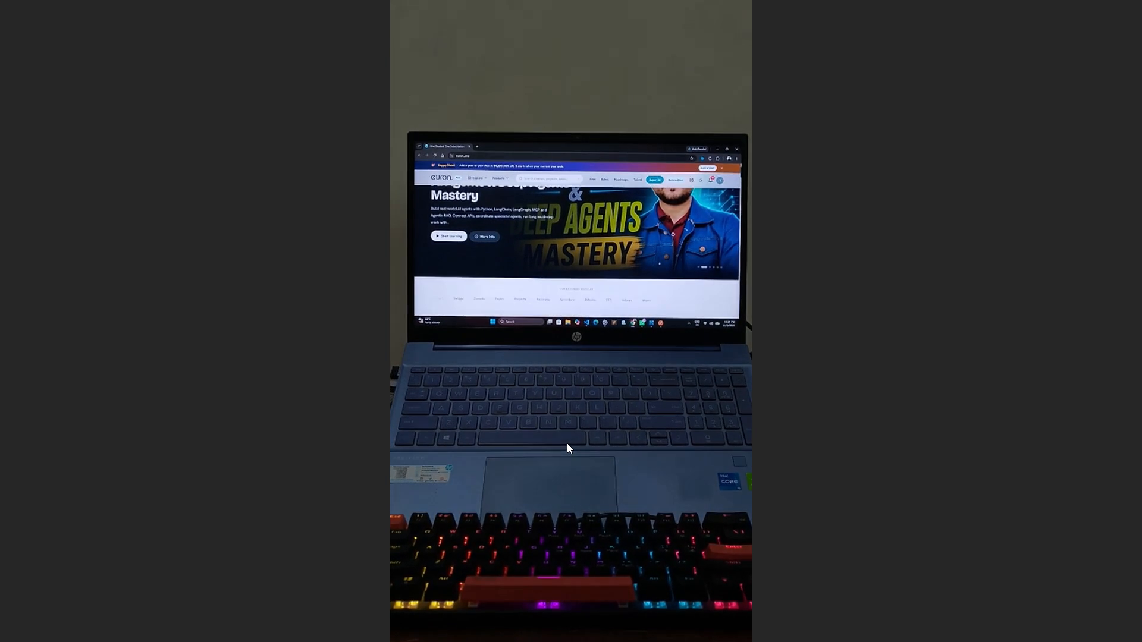
key(Escape)
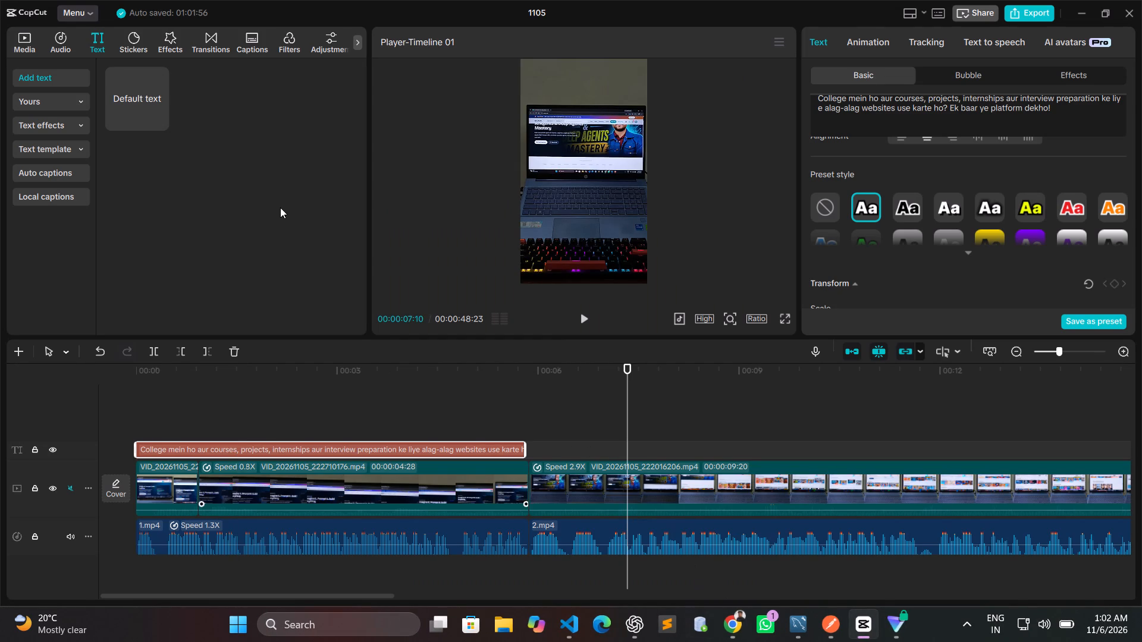
Add a second default text clip and place it right after the opening caption, at the start of the 2.9X video clip.
click(146, 95)
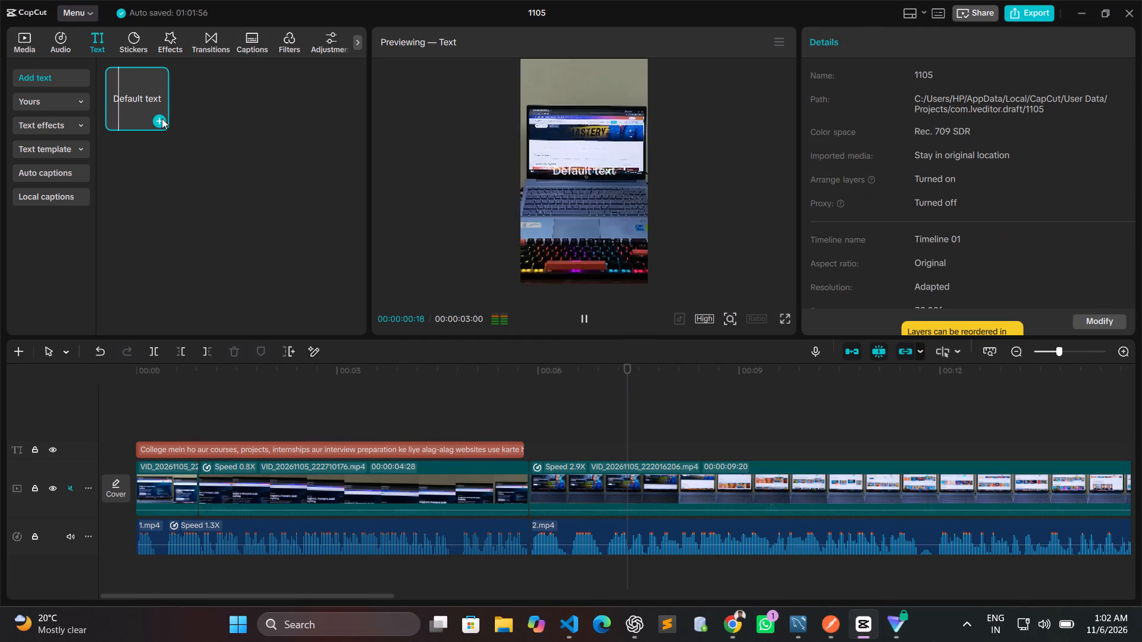
click(162, 121)
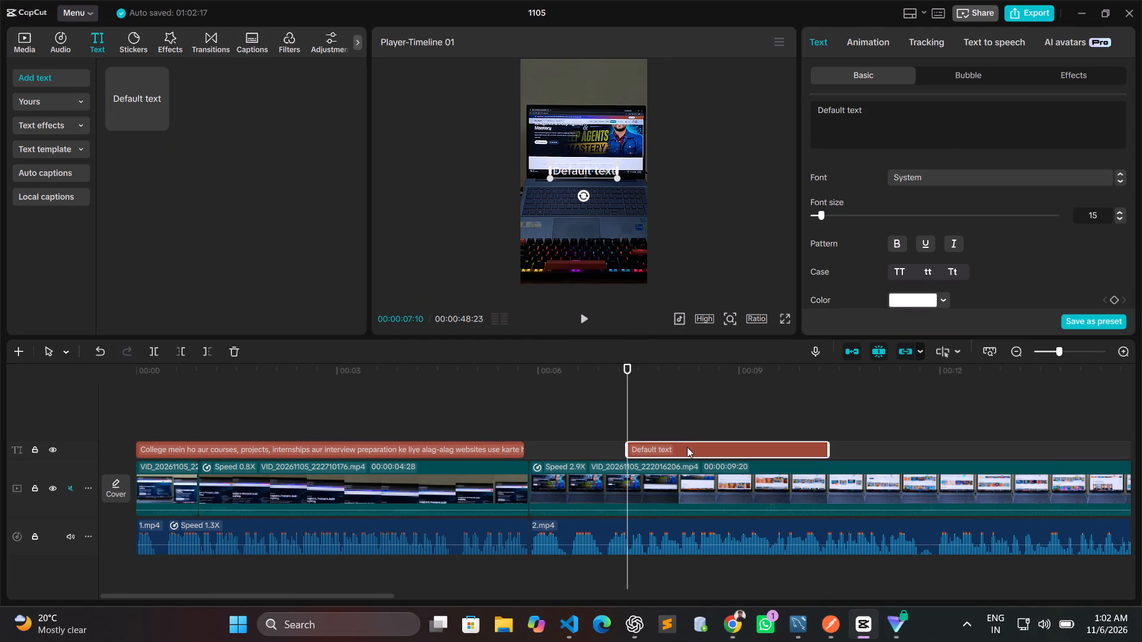
drag(689, 448, 591, 446)
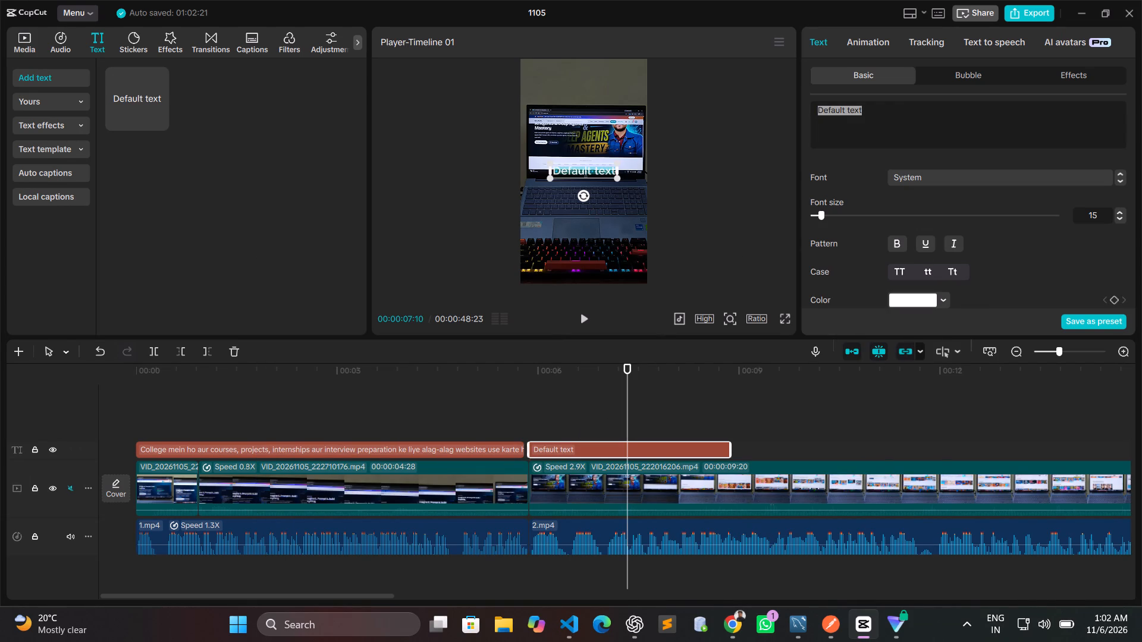
key(ctrl+a)
key(ctrl+v)
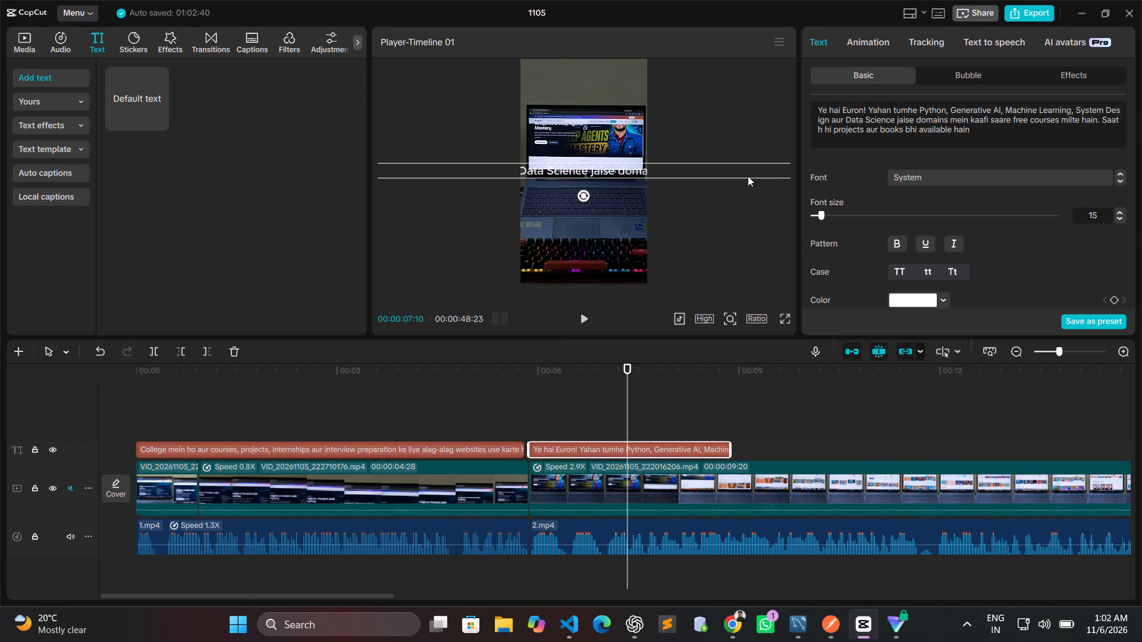
Narrow the second caption's text box in the preview so its text wraps within the width of the vertical video frame.
drag(748, 176, 285, 213)
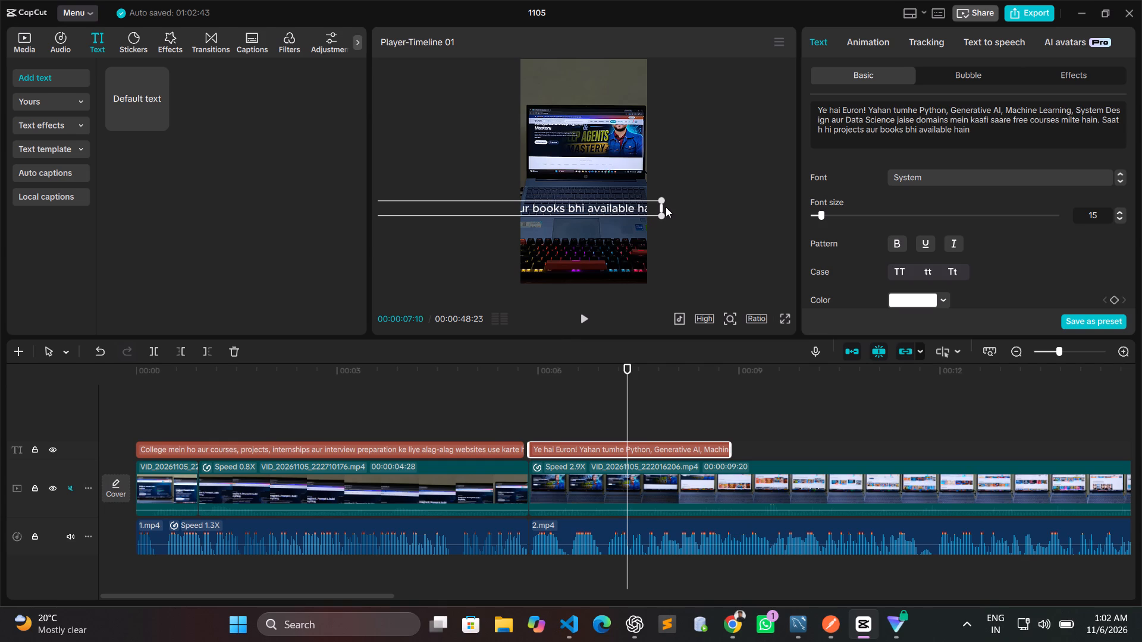
drag(660, 207, 389, 221)
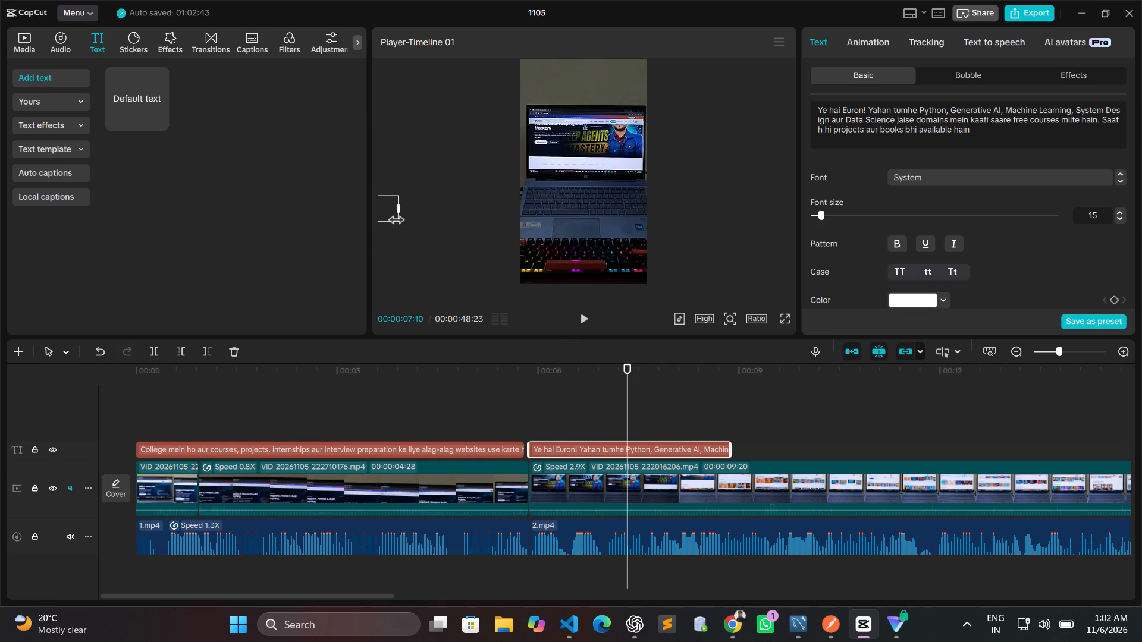
drag(389, 221, 398, 221)
drag(382, 203, 769, 201)
drag(786, 206, 400, 204)
drag(381, 207, 746, 231)
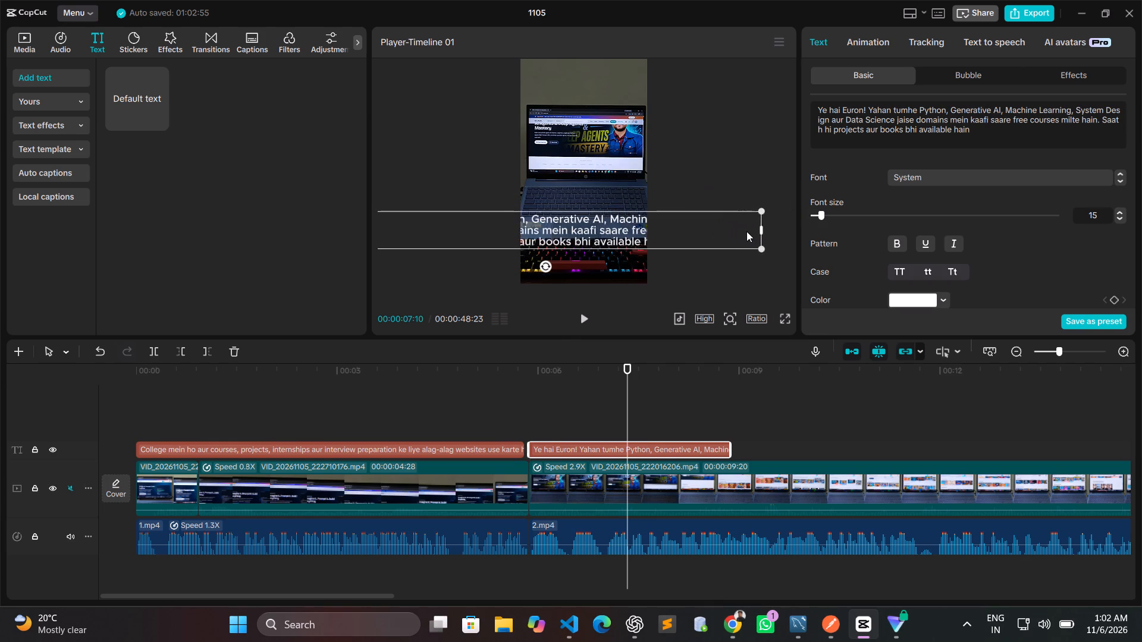
drag(746, 231, 763, 231)
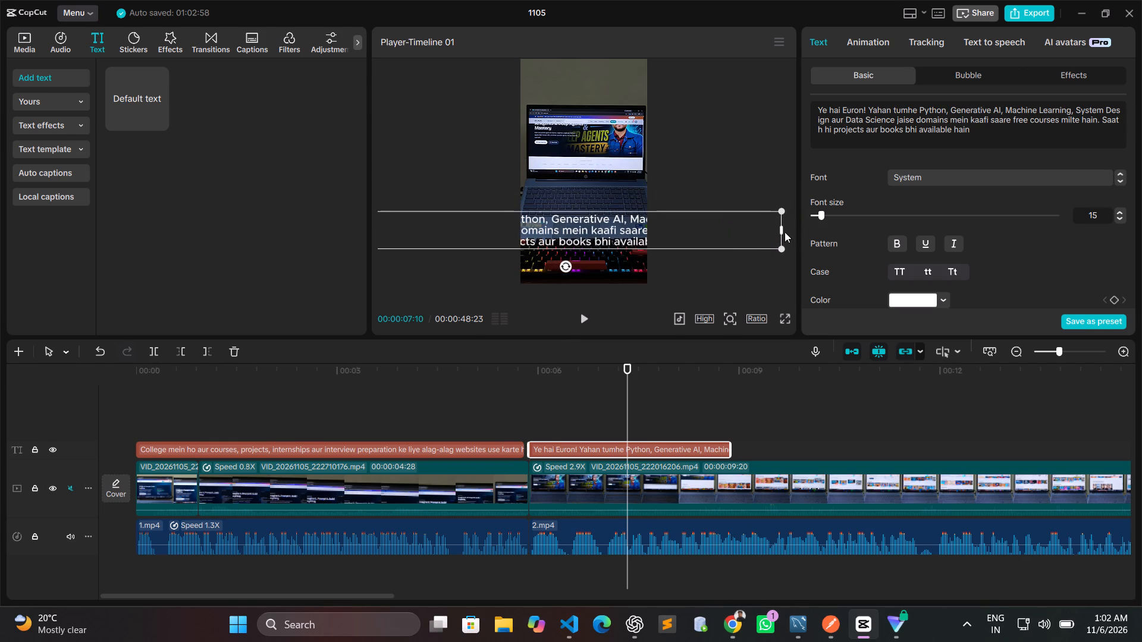
drag(782, 232, 400, 232)
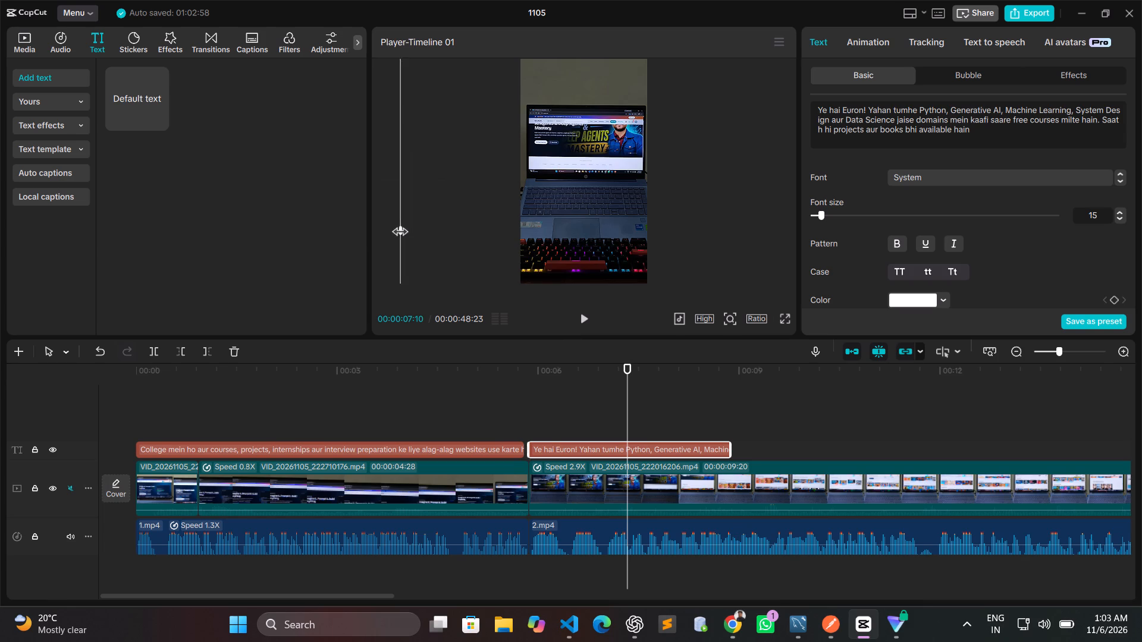
drag(400, 232, 548, 227)
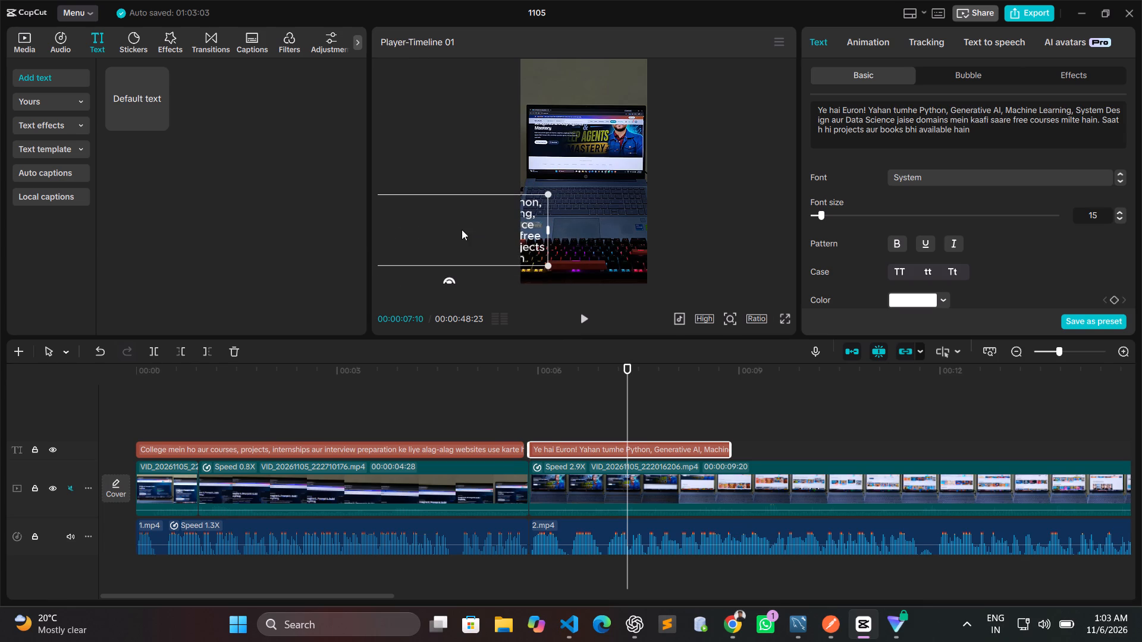
drag(462, 229, 643, 214)
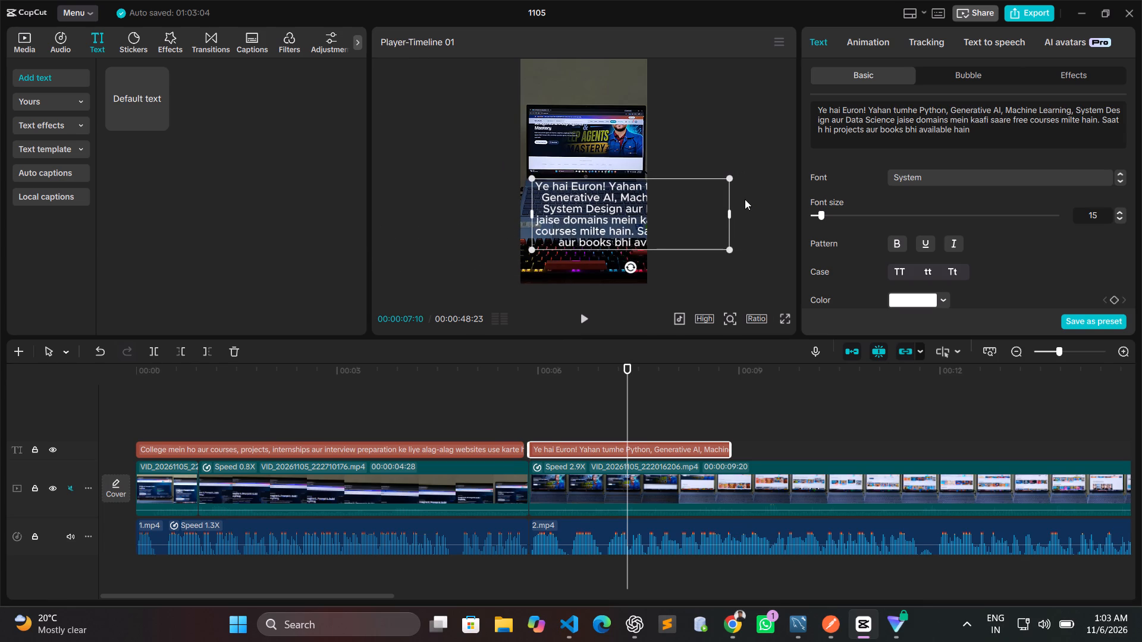
drag(730, 212, 647, 218)
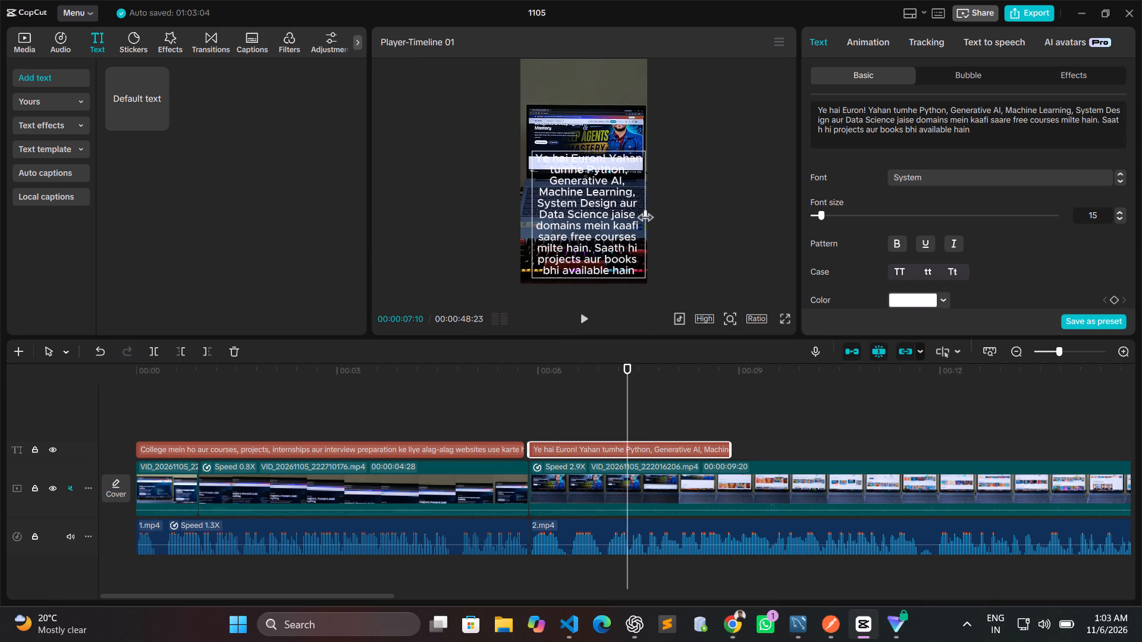
drag(647, 218, 639, 218)
drag(621, 210, 617, 204)
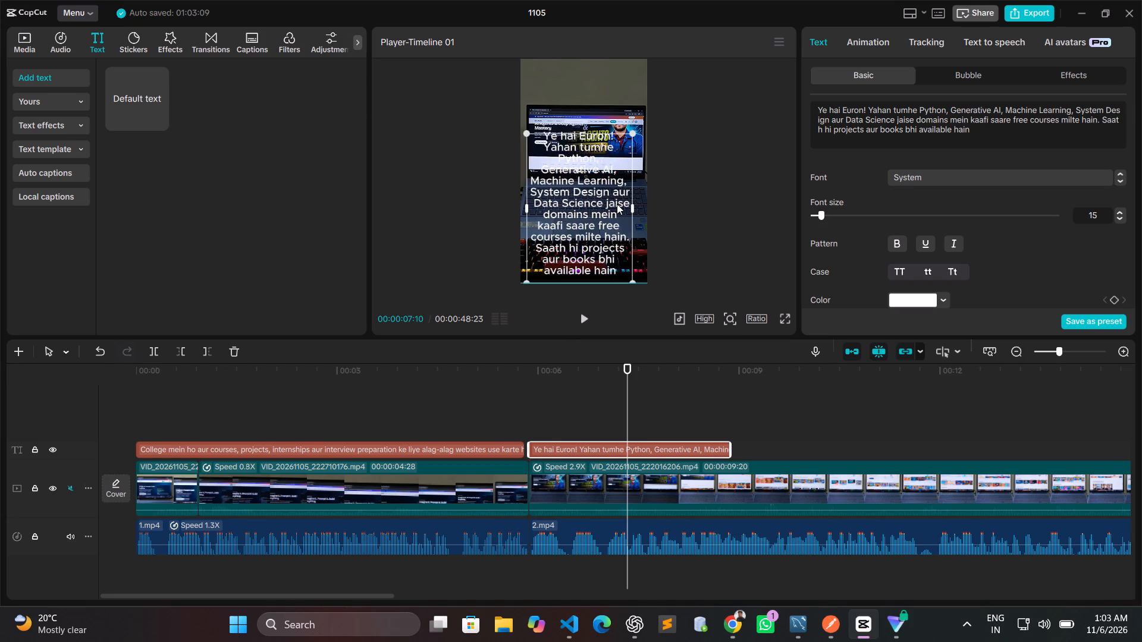
drag(617, 204, 619, 200)
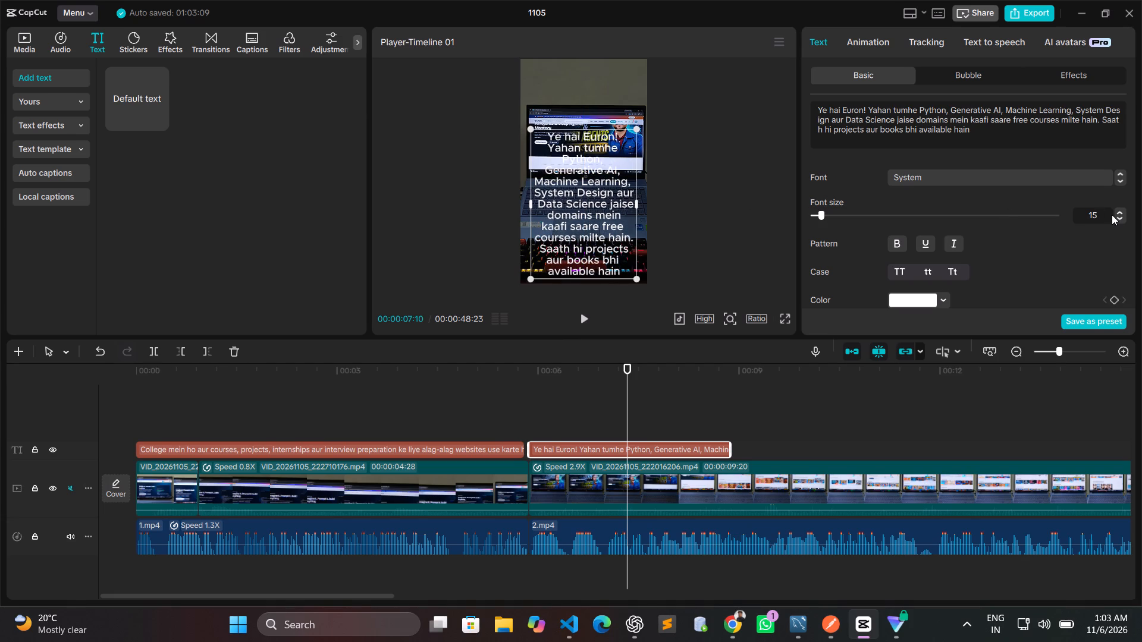
Set the second caption's font size to 7.
triple_click(1124, 220)
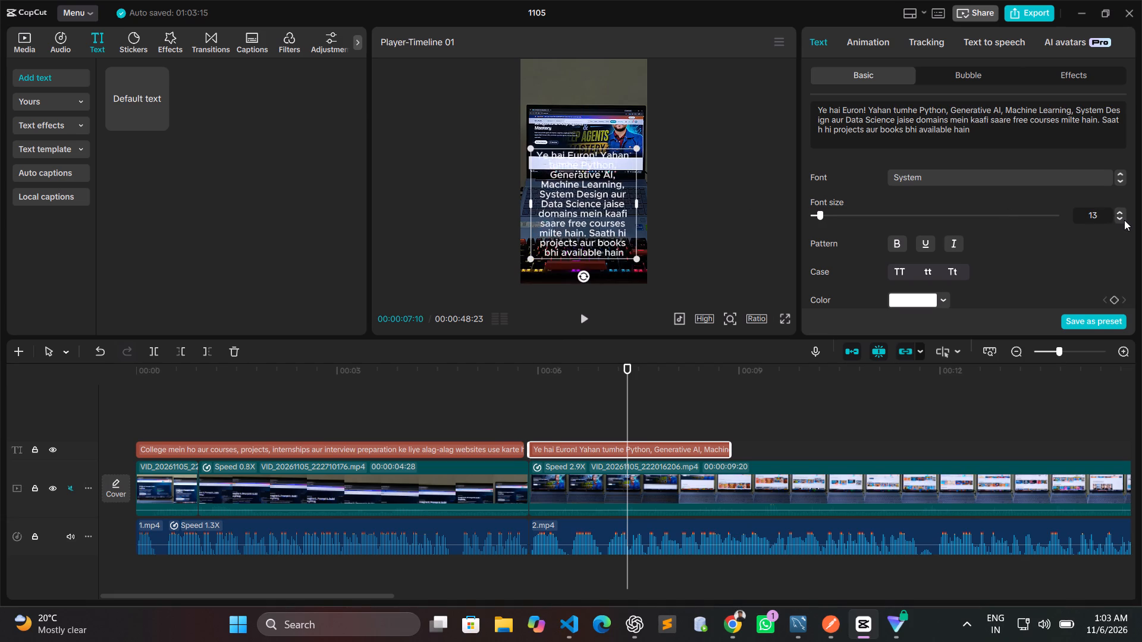
double_click(1124, 220)
click(1124, 220)
click(1124, 220)
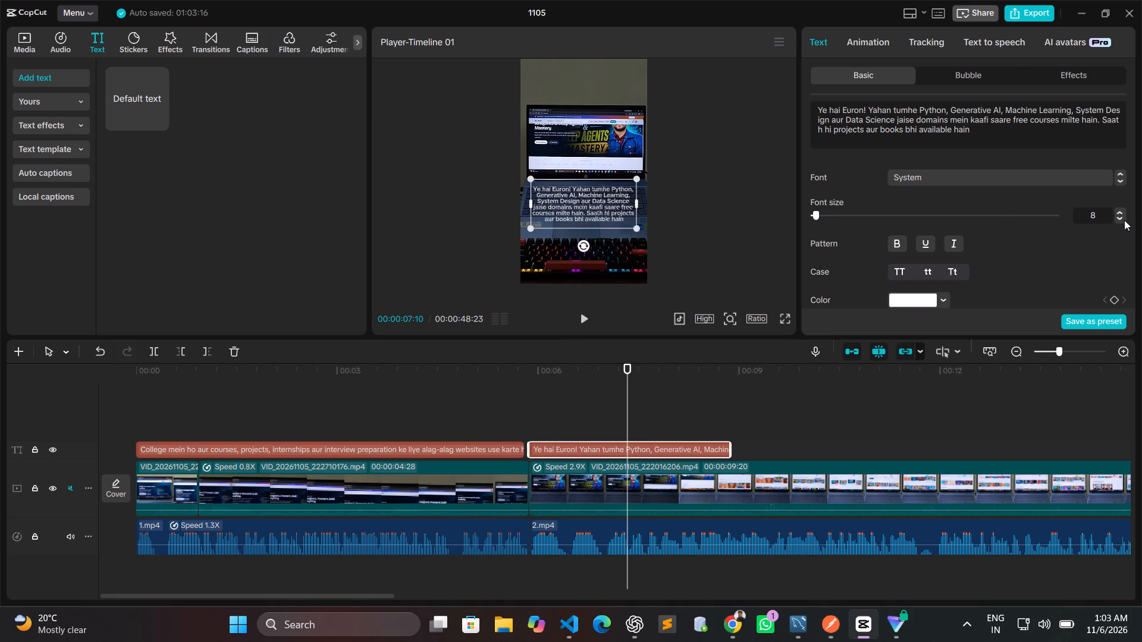
click(1124, 220)
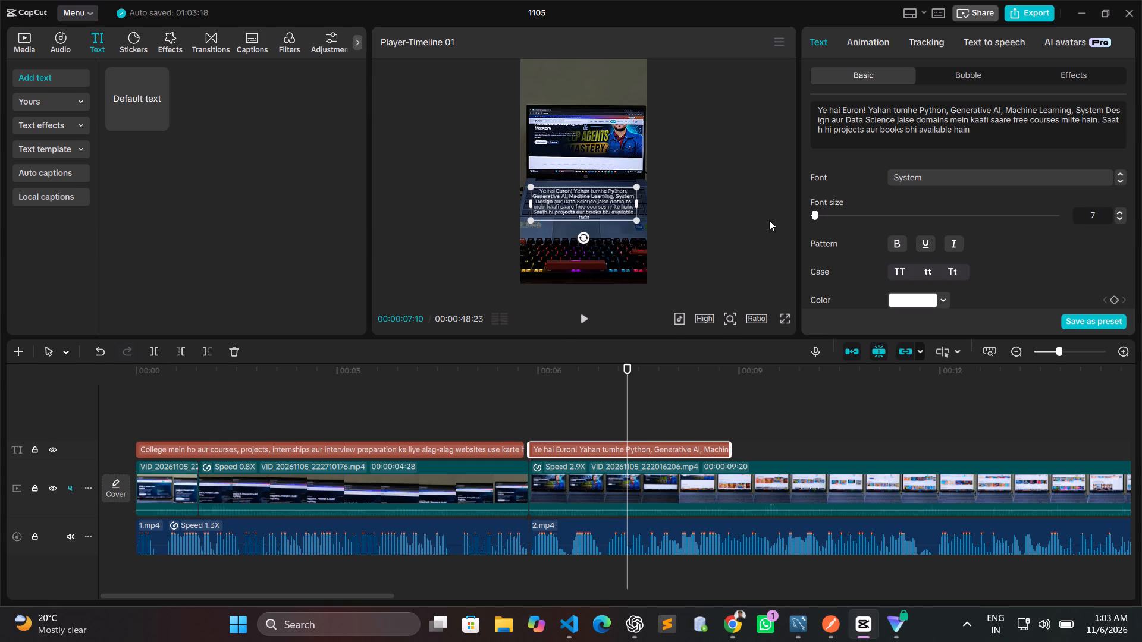
Move the second caption to the bottom of the video frame, horizontally centred, at about X 0, Y -1537.
drag(596, 213, 599, 238)
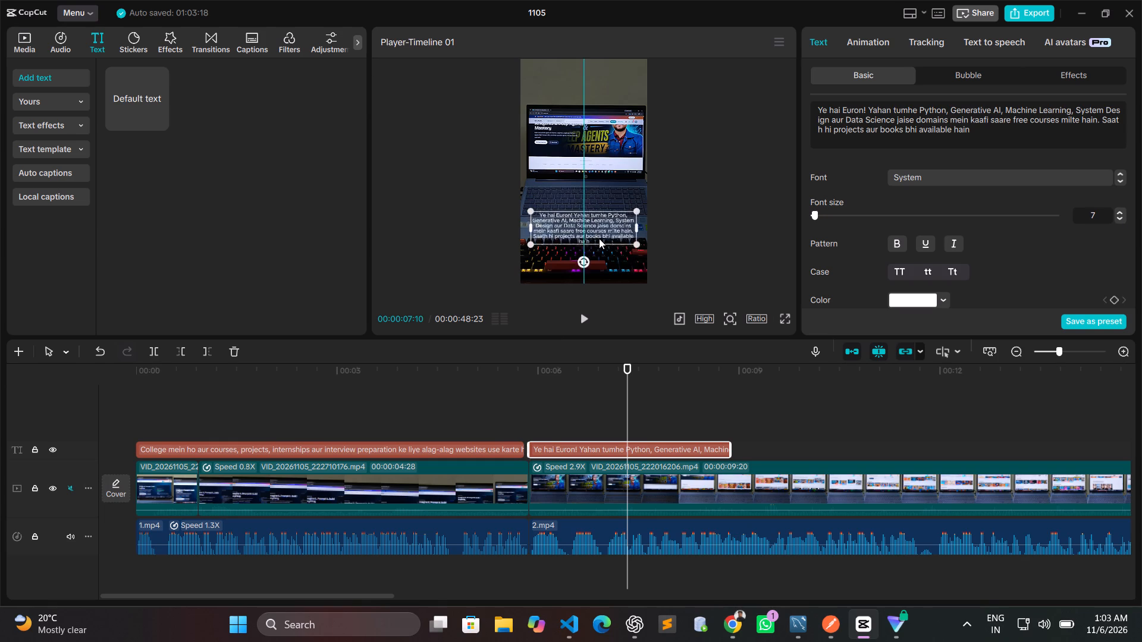
drag(599, 238, 596, 267)
Make the second caption bold and apply the preset style with white letters and a black outline.
click(892, 251)
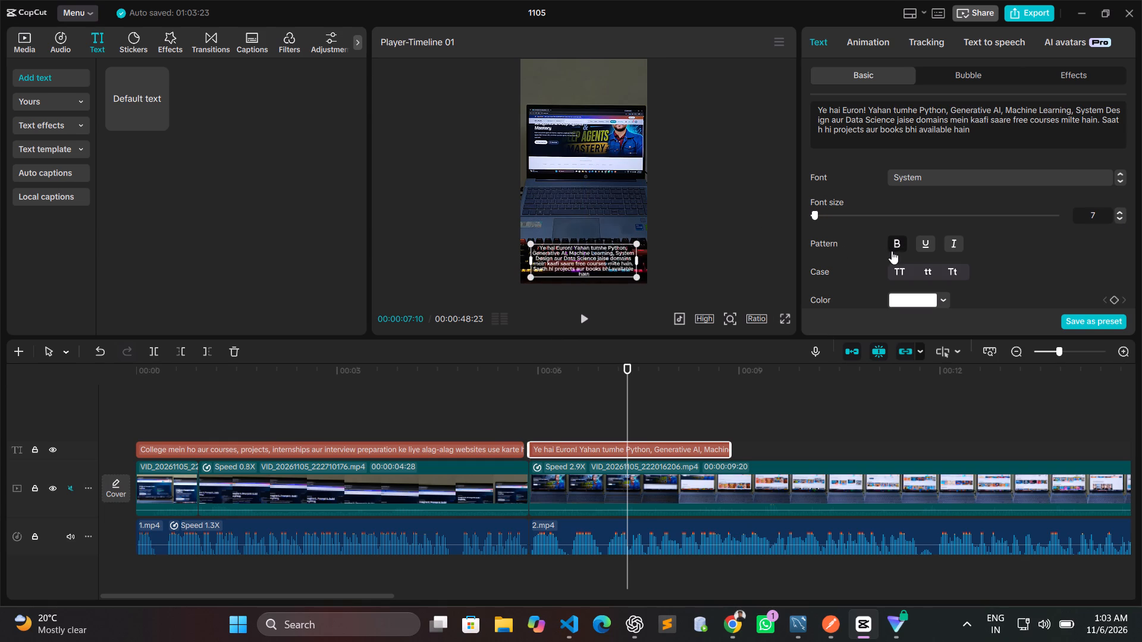
scroll(990, 277, down, 4)
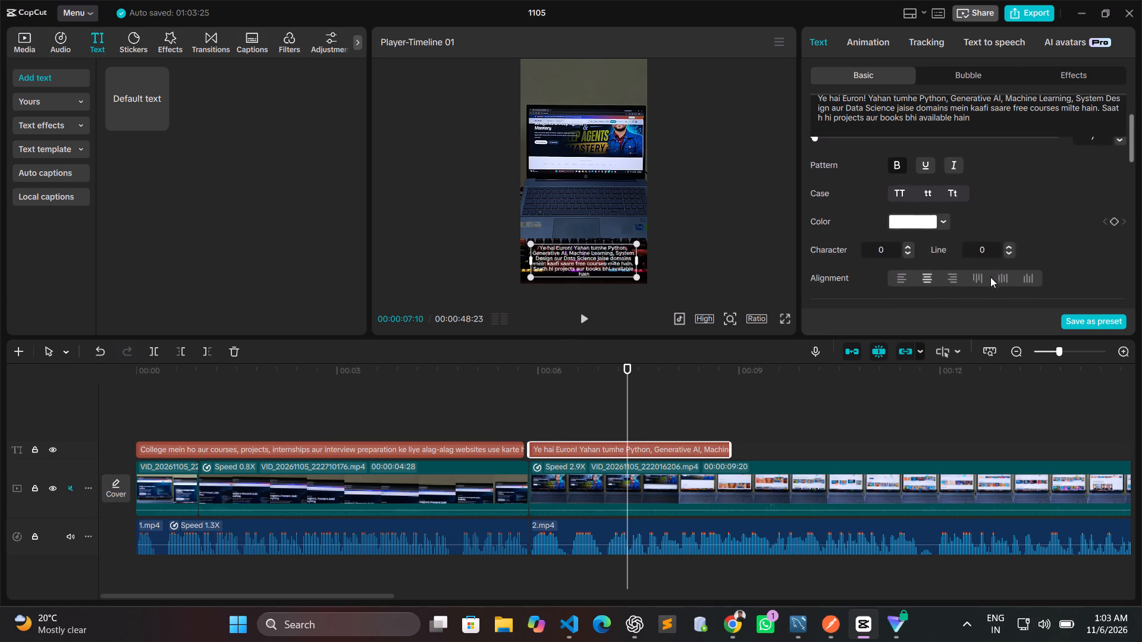
scroll(990, 277, down, 3)
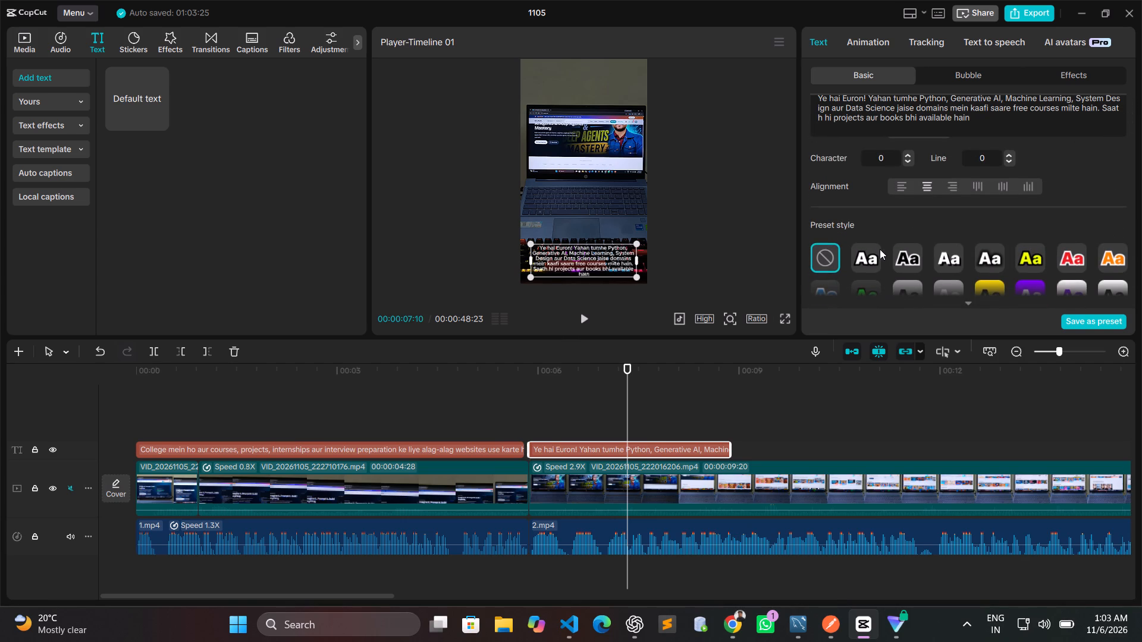
click(880, 249)
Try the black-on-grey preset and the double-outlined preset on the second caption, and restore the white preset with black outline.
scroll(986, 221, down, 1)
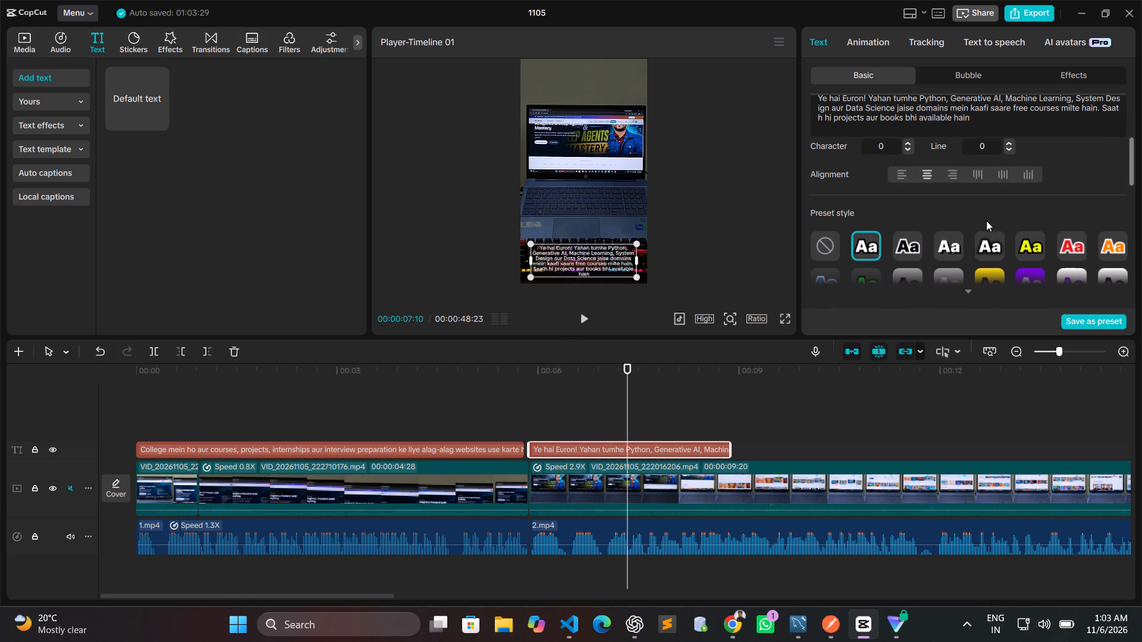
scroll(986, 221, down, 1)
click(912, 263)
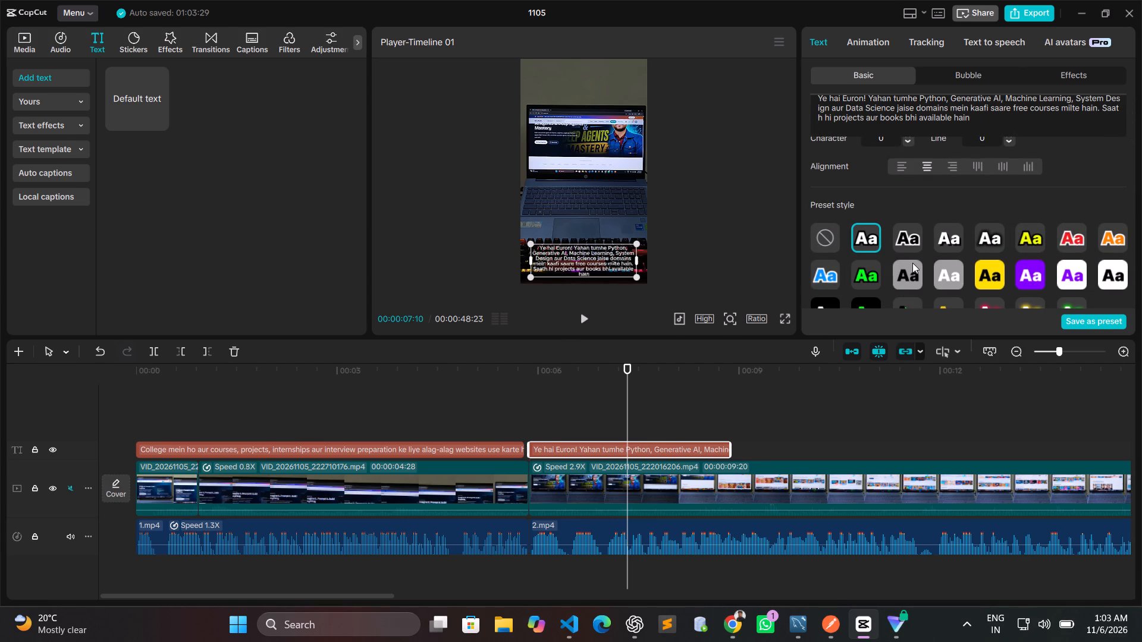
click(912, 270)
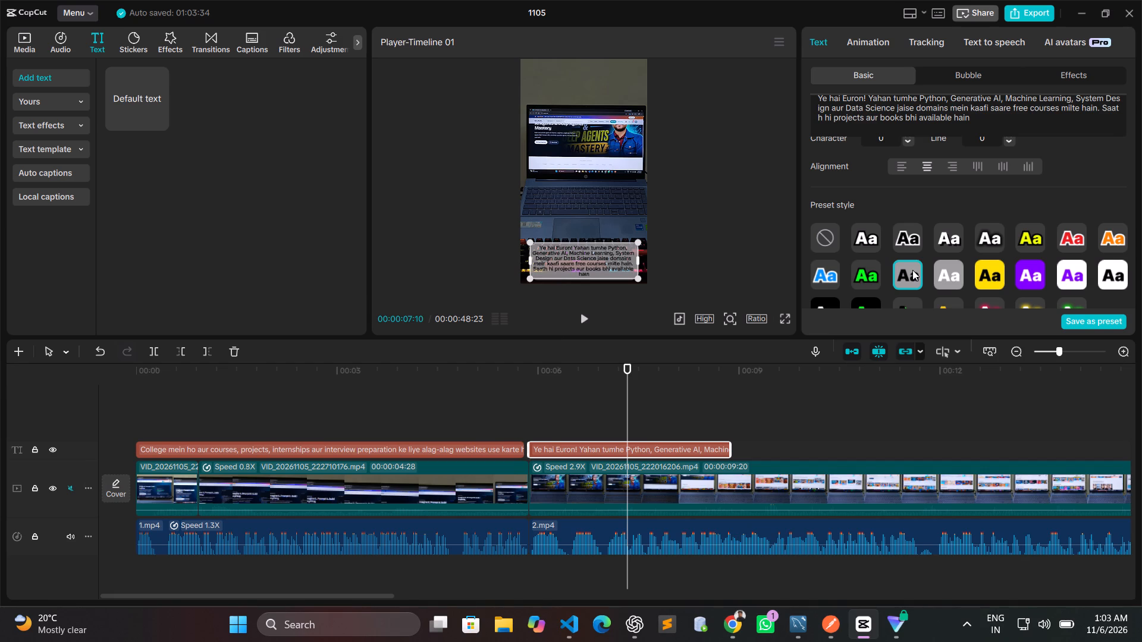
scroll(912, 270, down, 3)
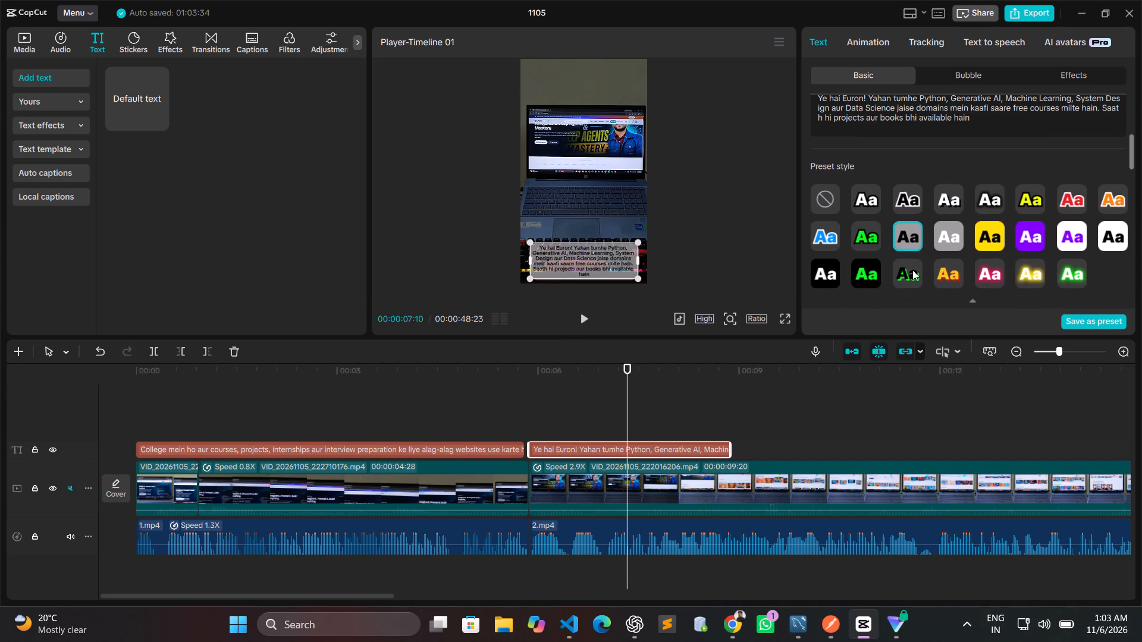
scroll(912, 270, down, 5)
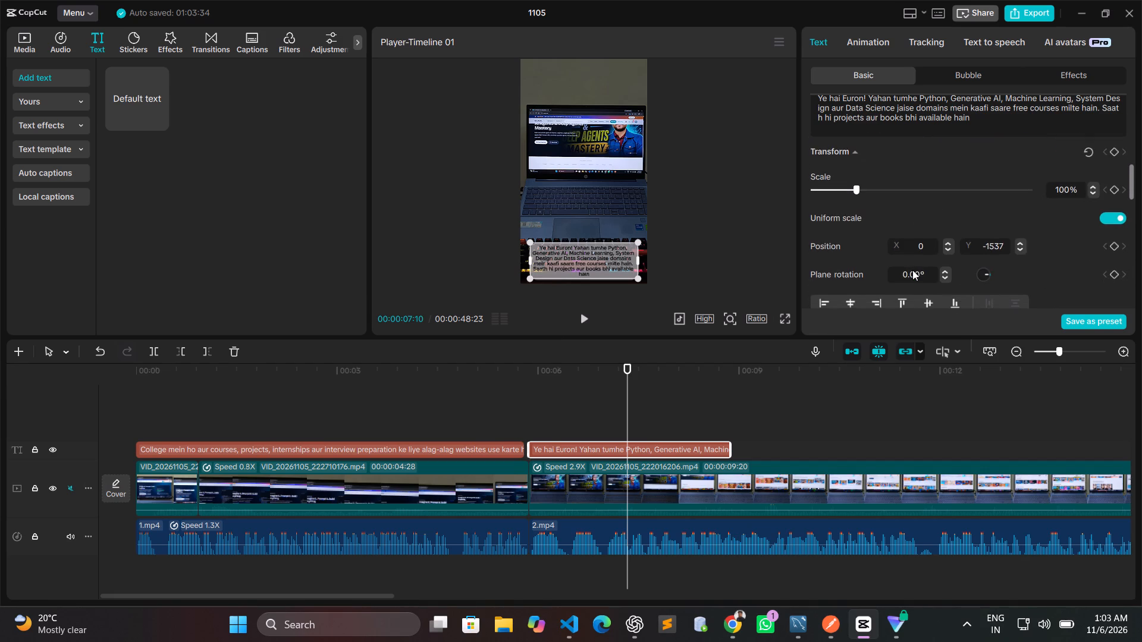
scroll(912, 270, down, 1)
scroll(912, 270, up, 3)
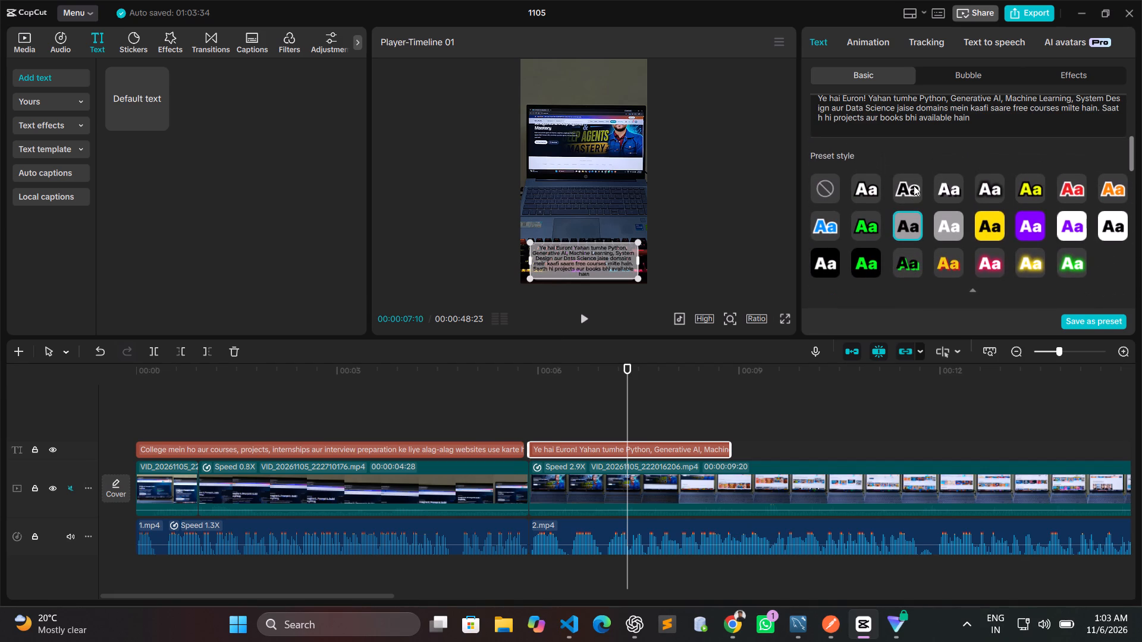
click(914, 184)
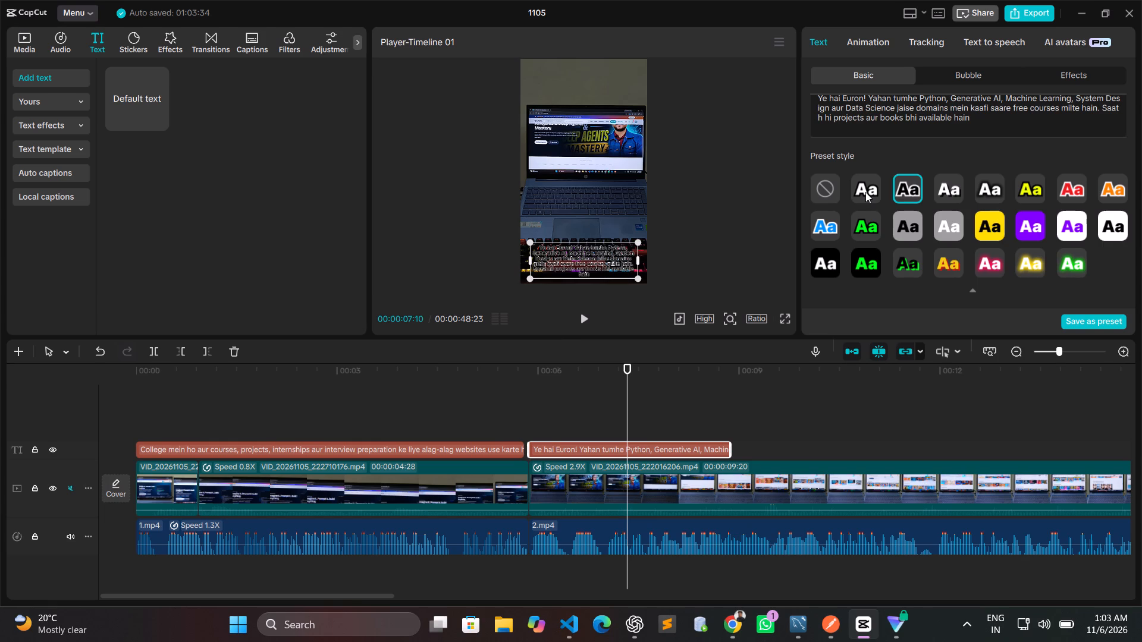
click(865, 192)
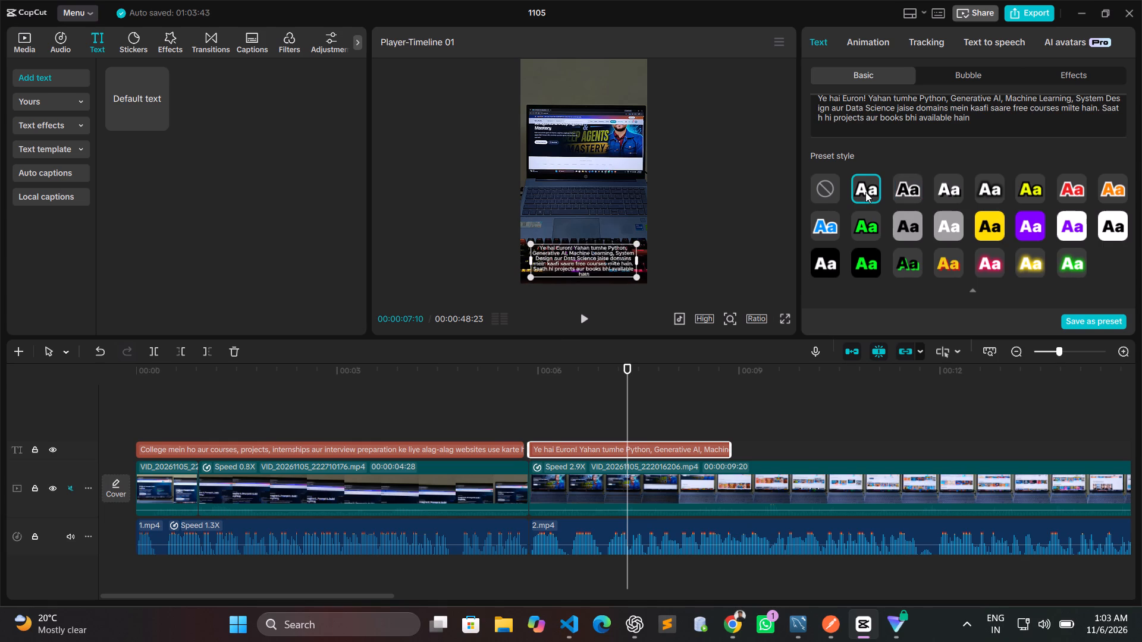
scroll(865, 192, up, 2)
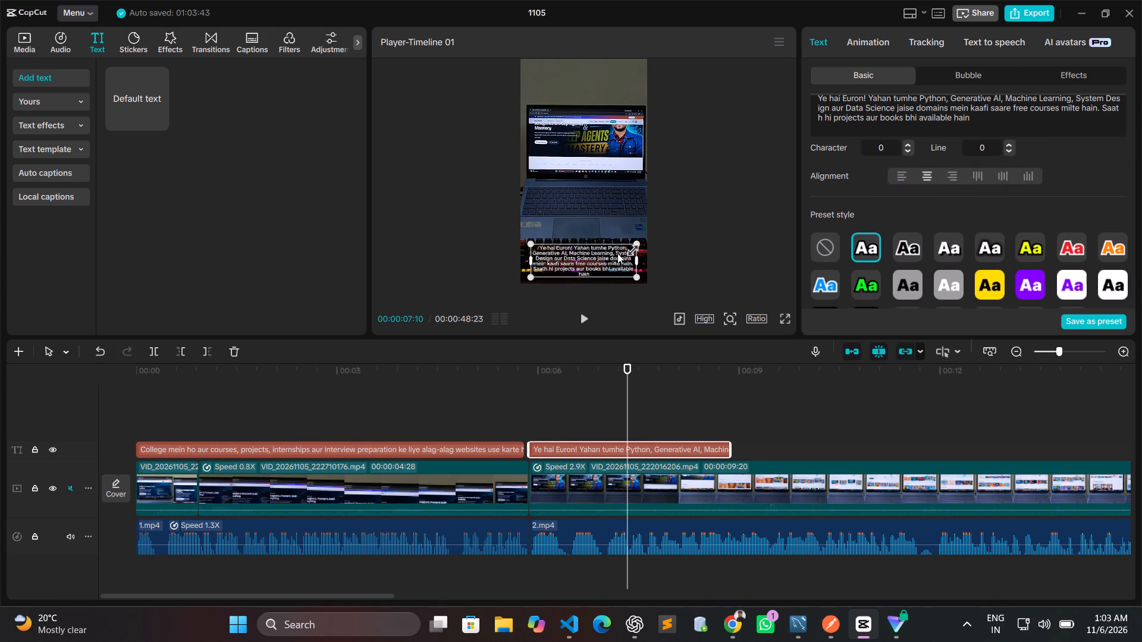
Compare the opening caption's appearance, font size and preset style with those of the second caption.
click(437, 448)
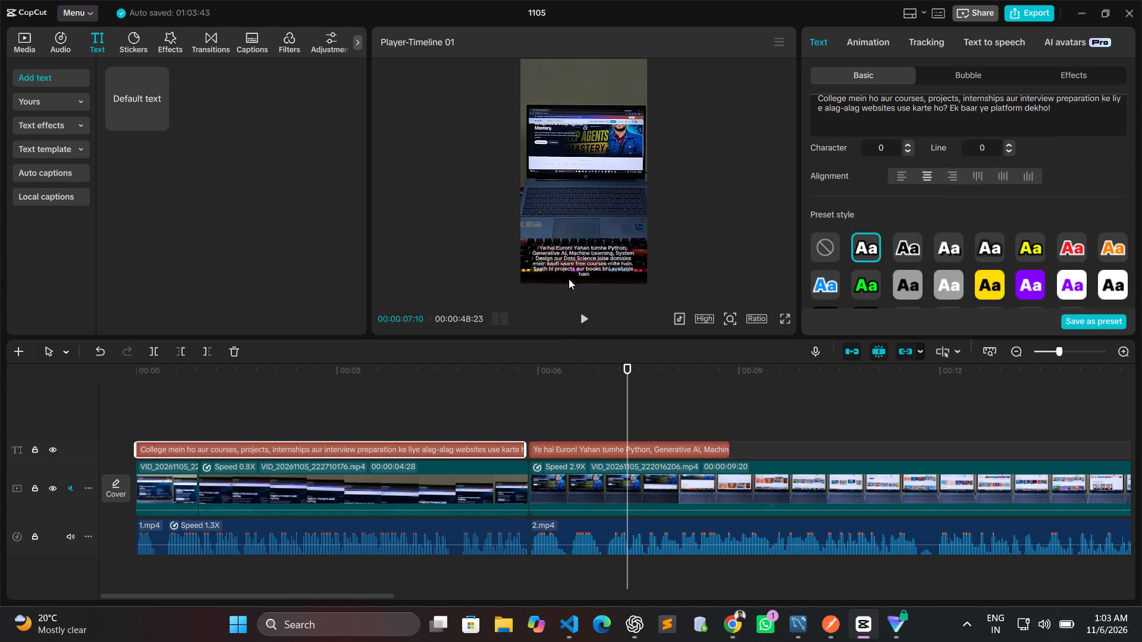
click(575, 254)
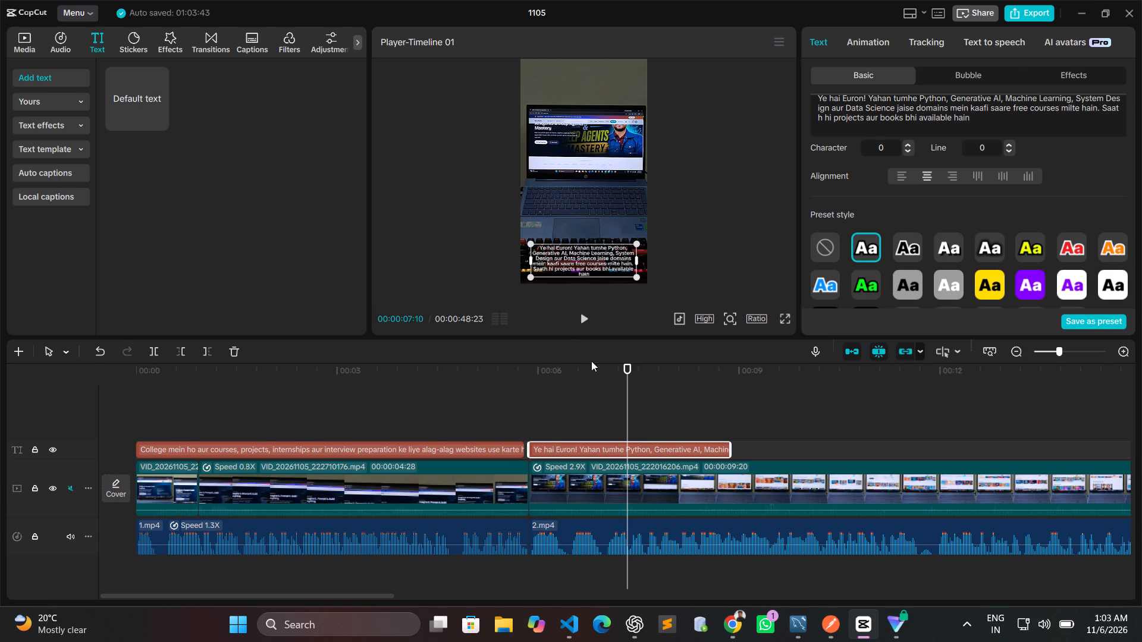
drag(633, 372, 621, 373)
drag(621, 373, 488, 377)
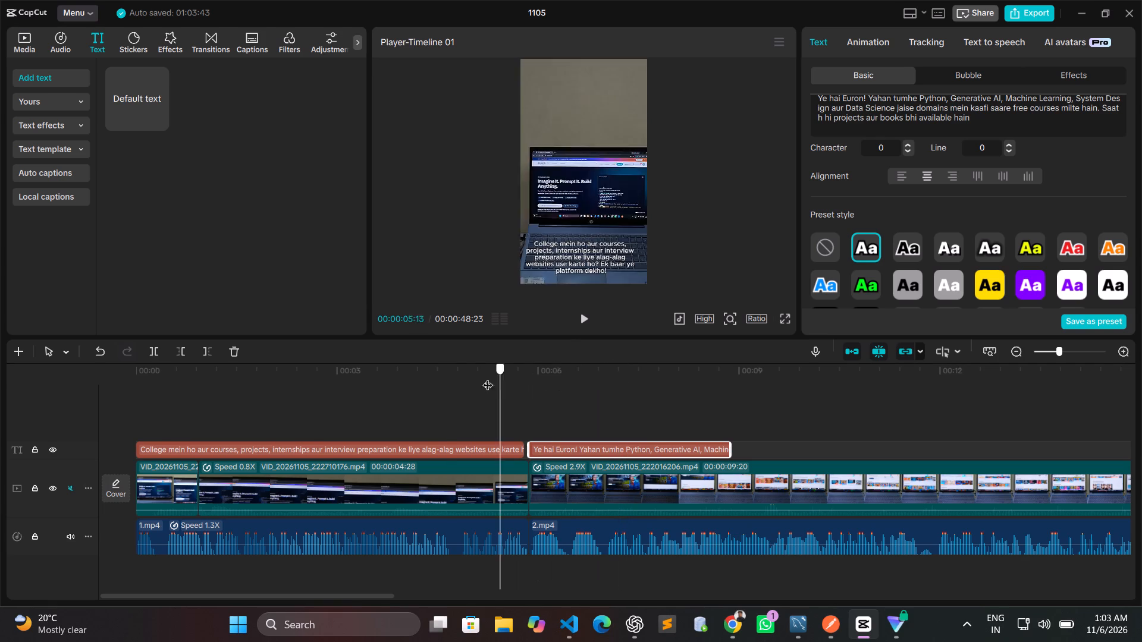
drag(488, 377, 446, 376)
click(573, 262)
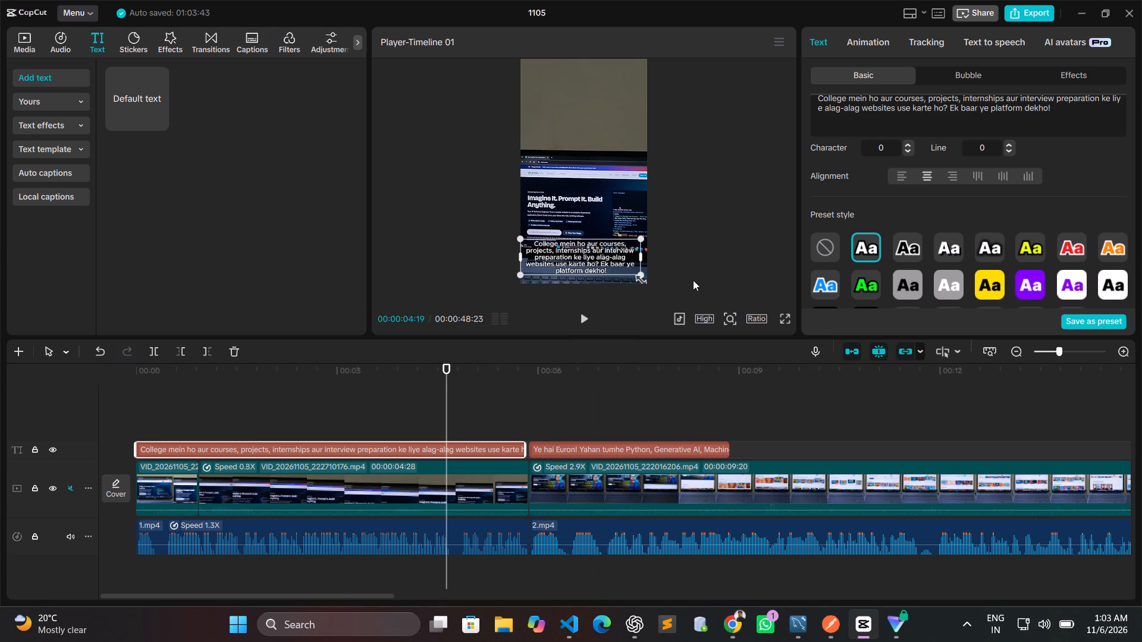
scroll(1022, 146, up, 6)
scroll(1054, 210, up, 5)
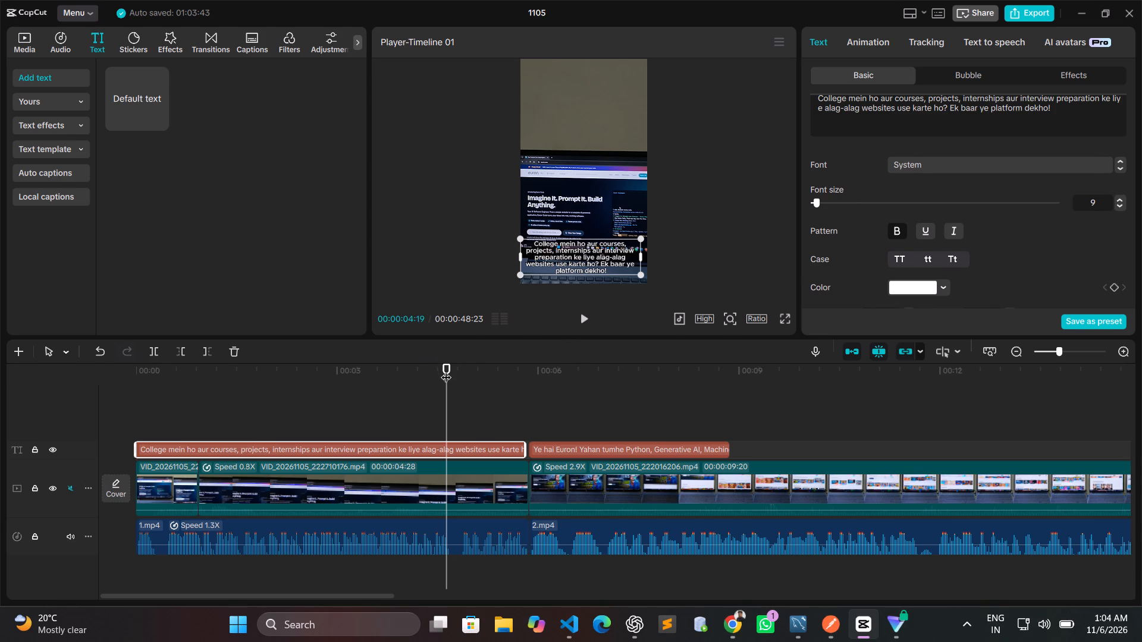
drag(446, 370, 600, 368)
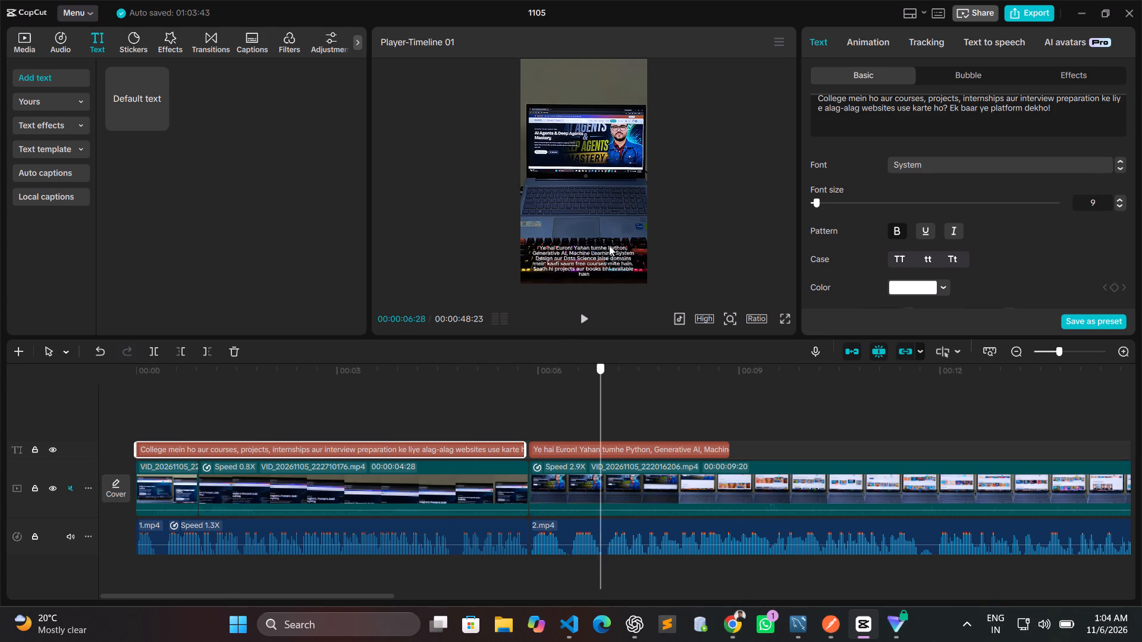
click(605, 246)
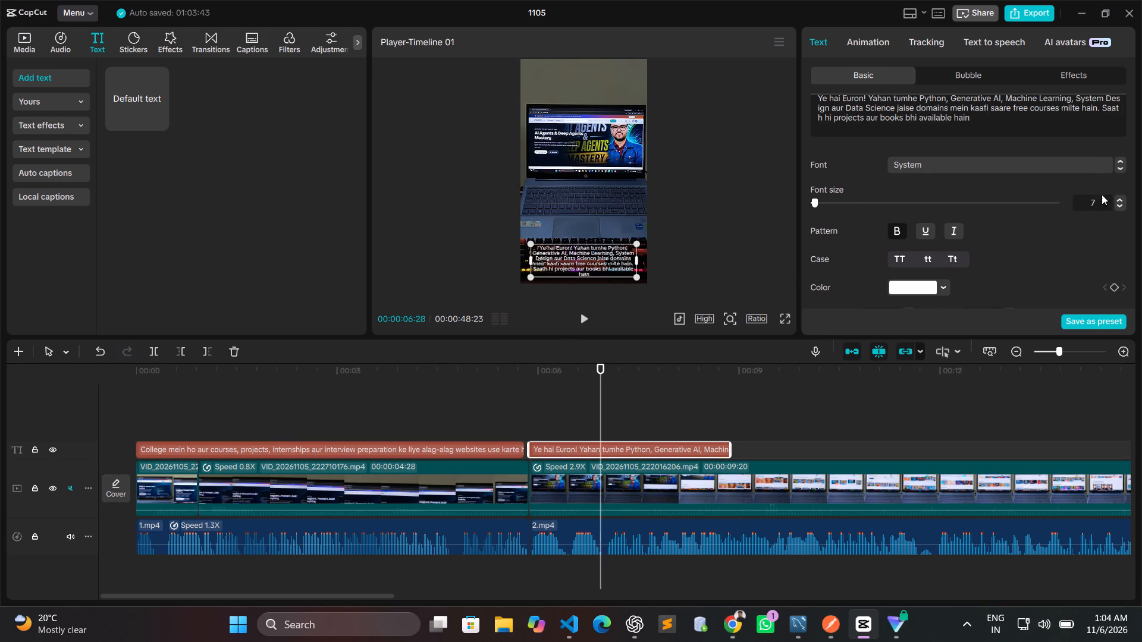
Set the second caption's font size to 8 and move it slightly higher in the lower part of the video frame.
click(1122, 201)
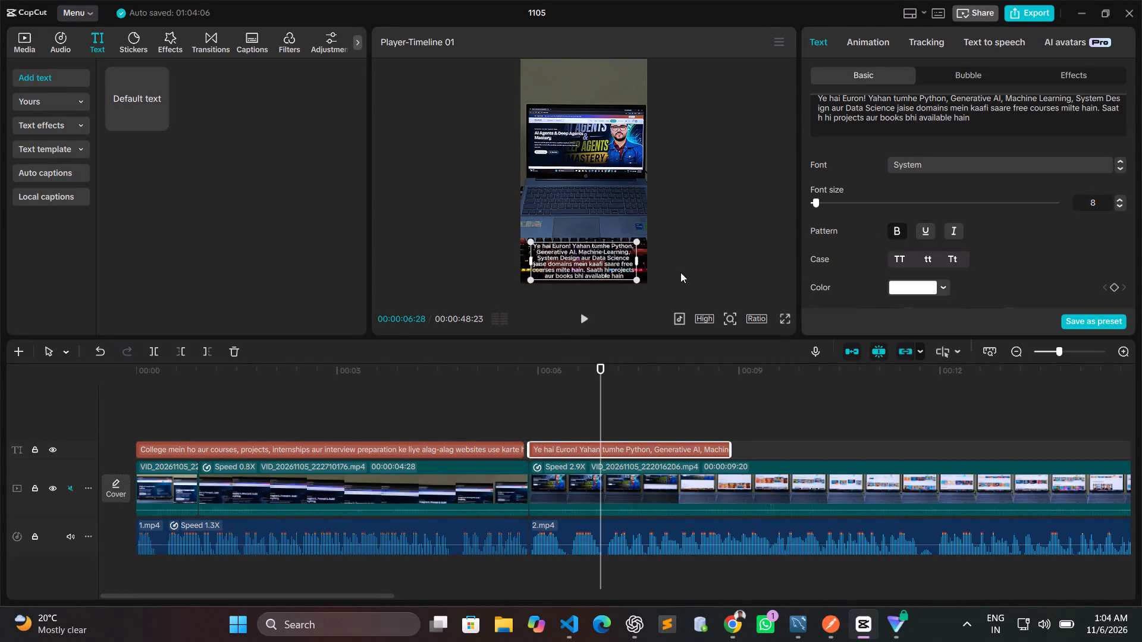
drag(584, 269, 584, 256)
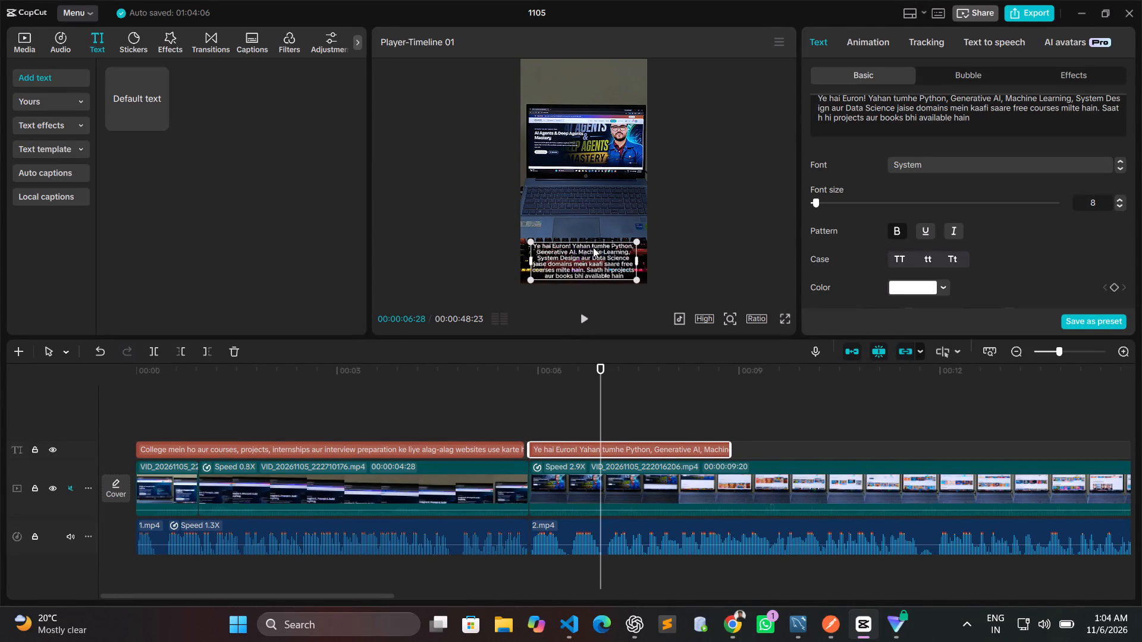
click(591, 241)
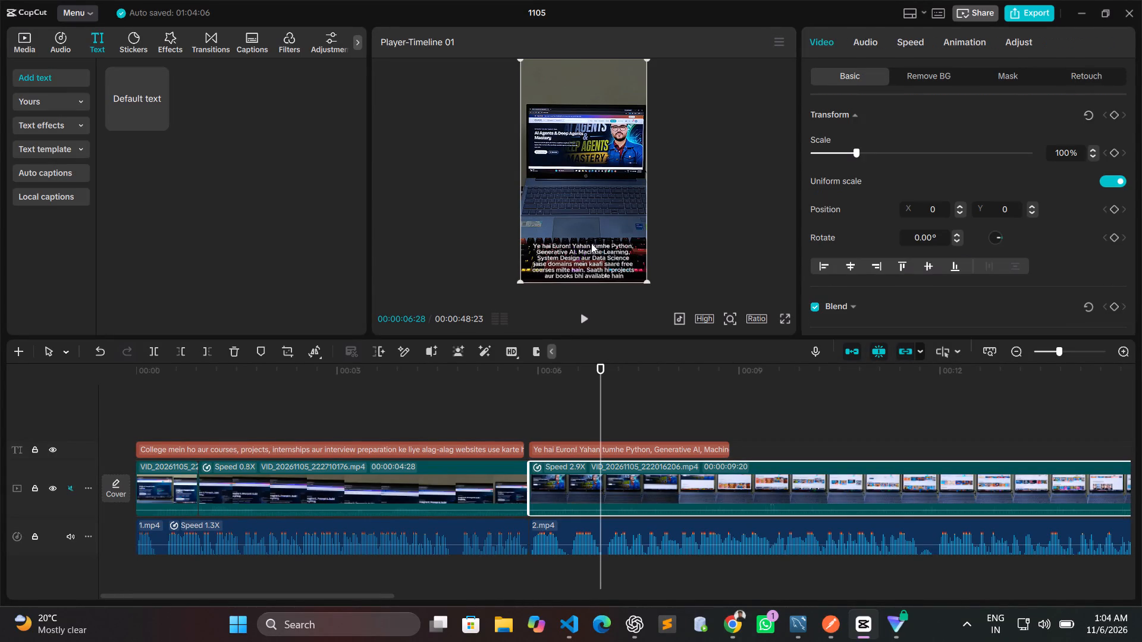
click(591, 250)
right_click(591, 250)
drag(591, 253, 591, 244)
drag(628, 249, 626, 240)
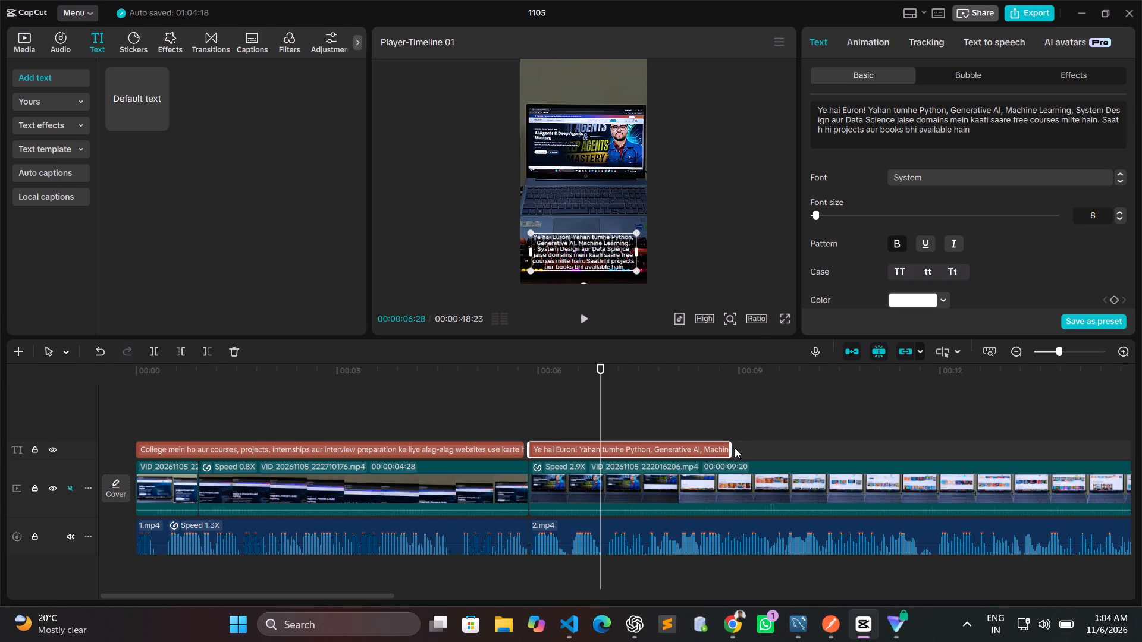
Extend the second caption on the timeline to the end of the 2.9X-speed clip, where the 3.mp4 audio begins.
drag(732, 448, 865, 451)
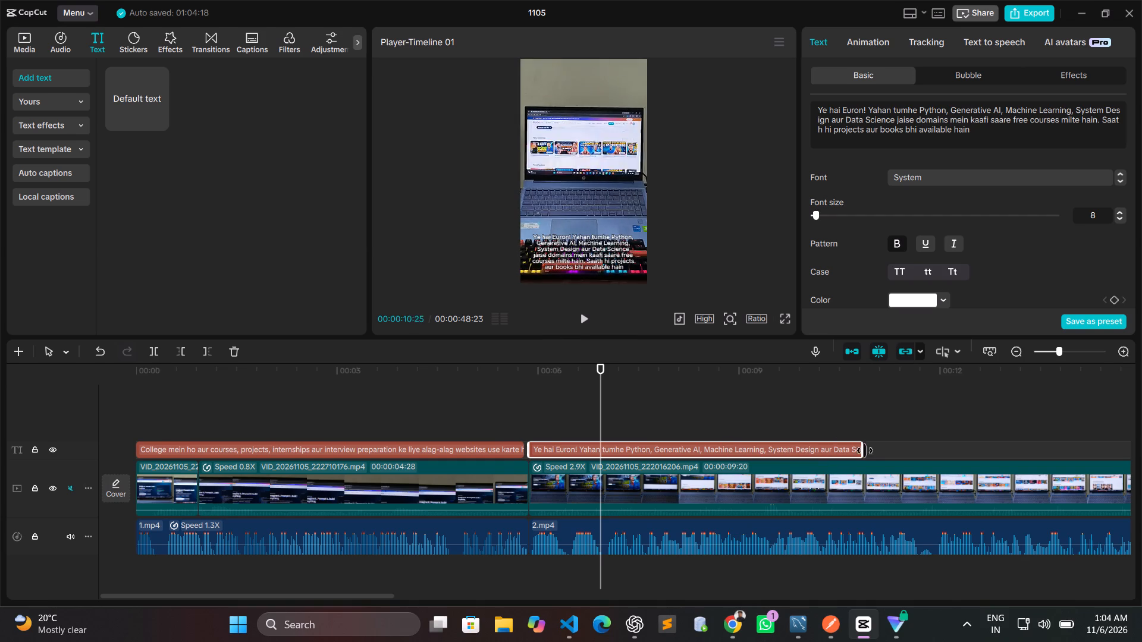
drag(865, 451, 1141, 453)
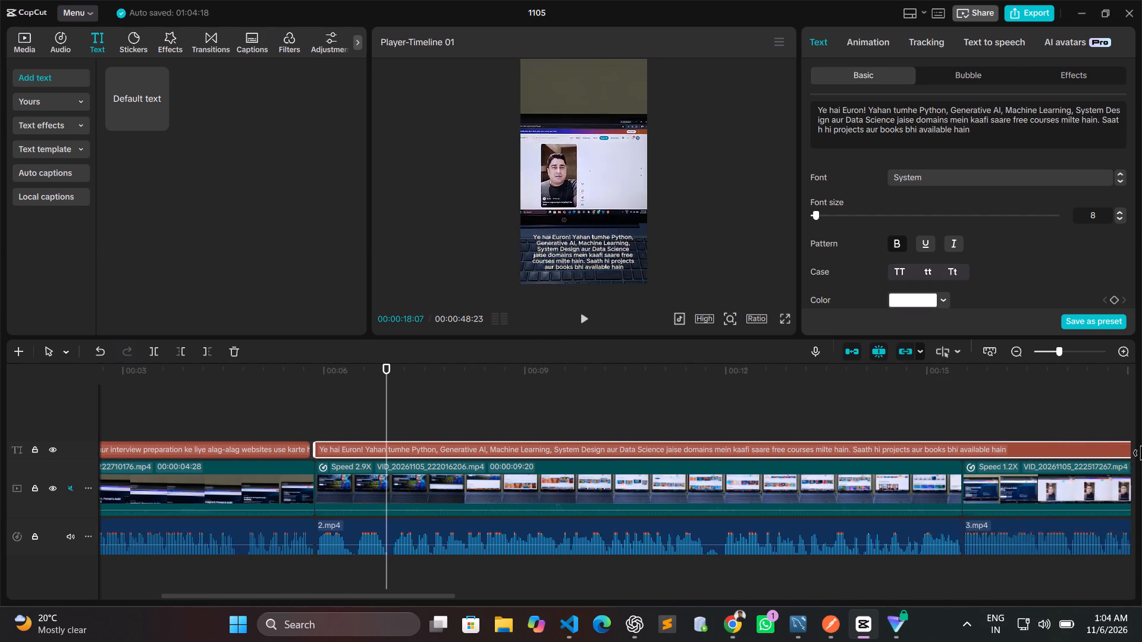
drag(1141, 453, 843, 487)
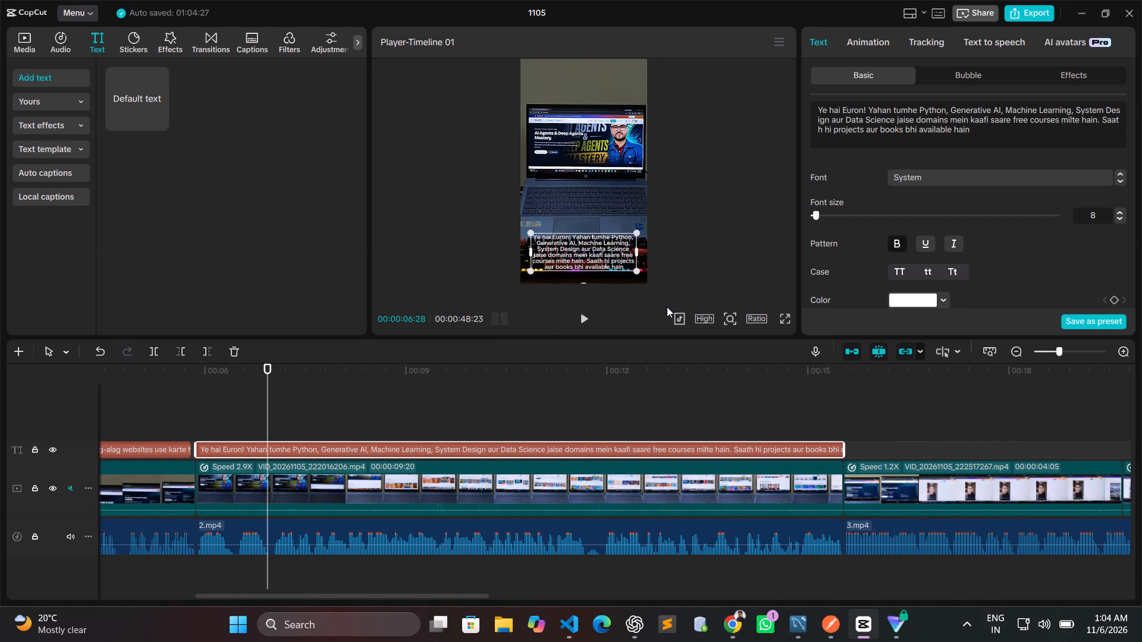
Add a default text clip for the third caption and place it directly after the second caption, at the start of 3.mp4.
drag(268, 362, 851, 406)
drag(270, 376, 886, 382)
click(157, 123)
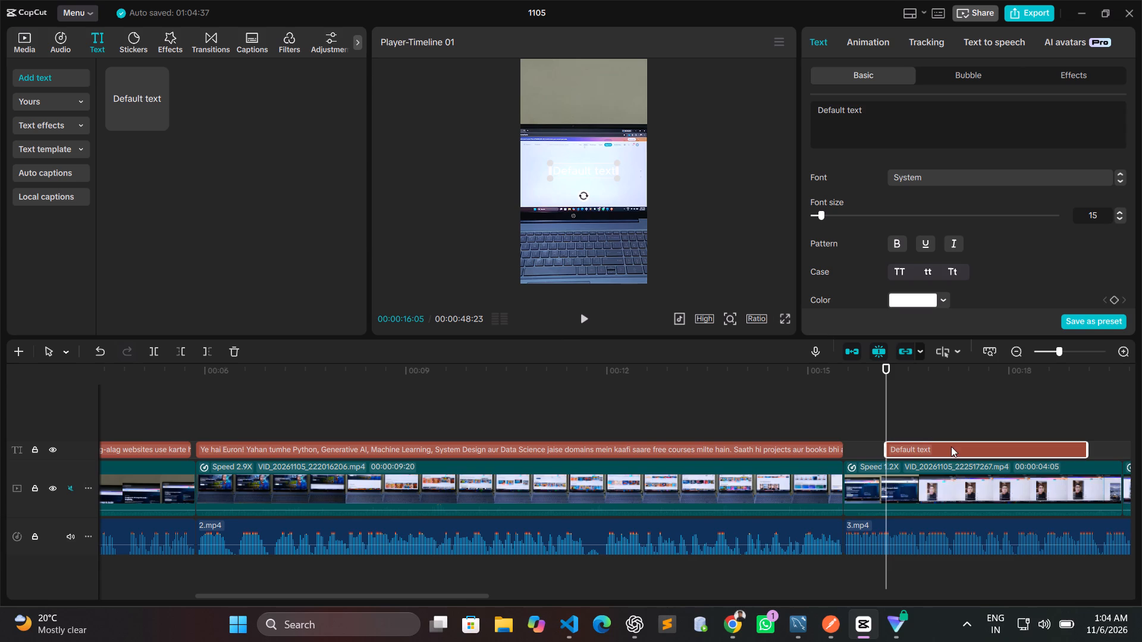
drag(957, 449, 919, 449)
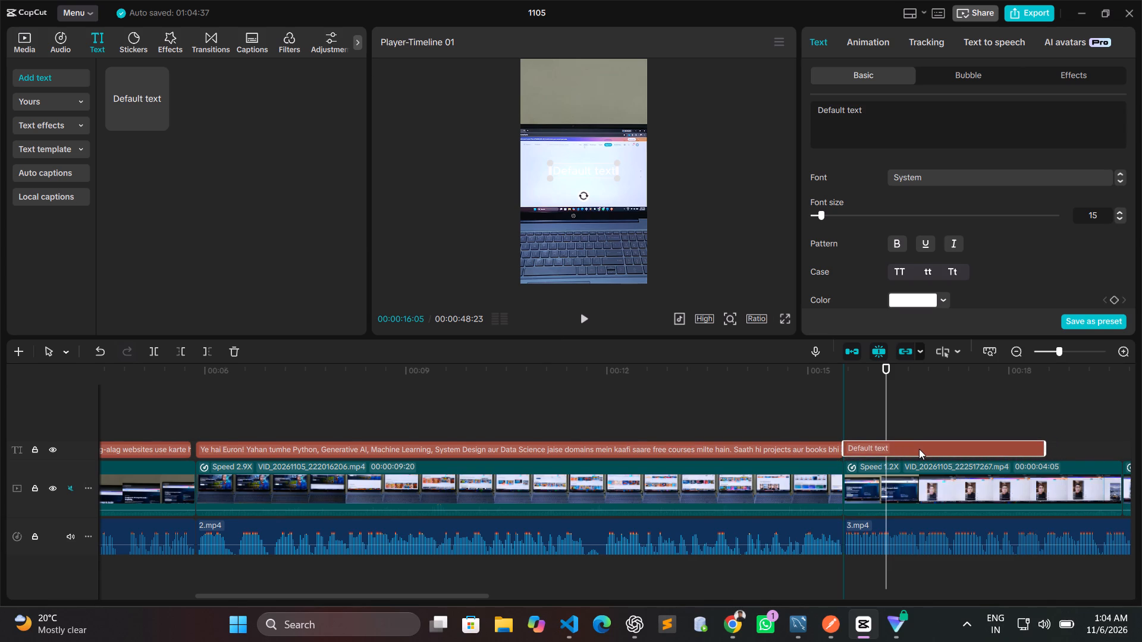
drag(919, 449, 919, 451)
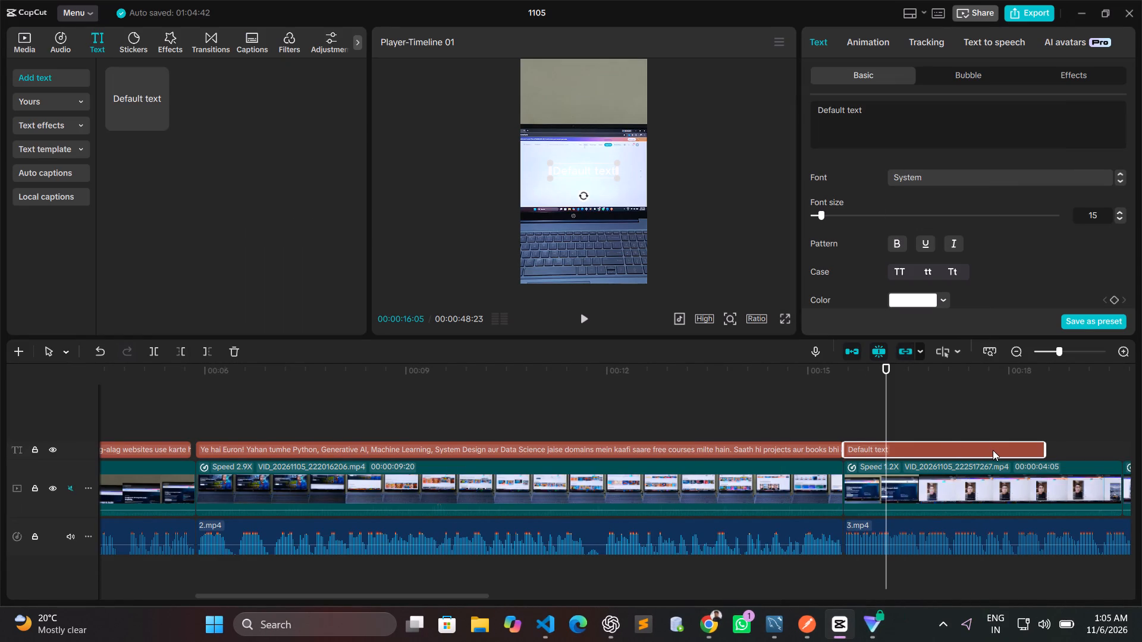
double_click(877, 136)
key(ctrl+a)
key(ctrl+v)
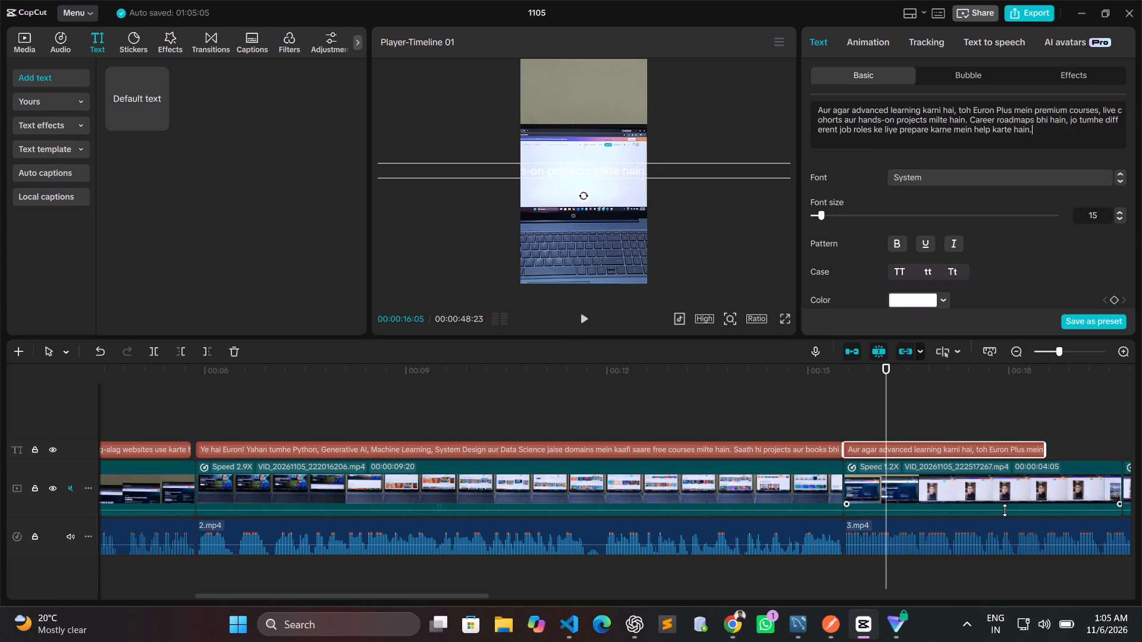
Extend the third caption on the timeline to the point where the 4.mp4 audio begins.
scroll(1005, 510, left, 2)
scroll(1005, 510, right, 1)
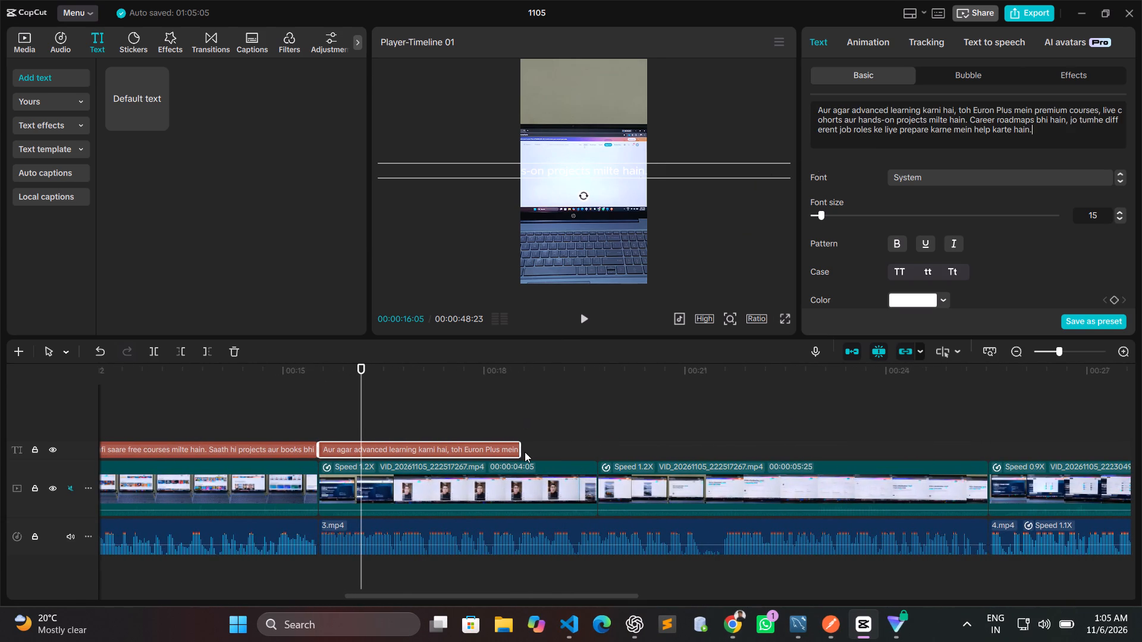
drag(520, 449, 923, 471)
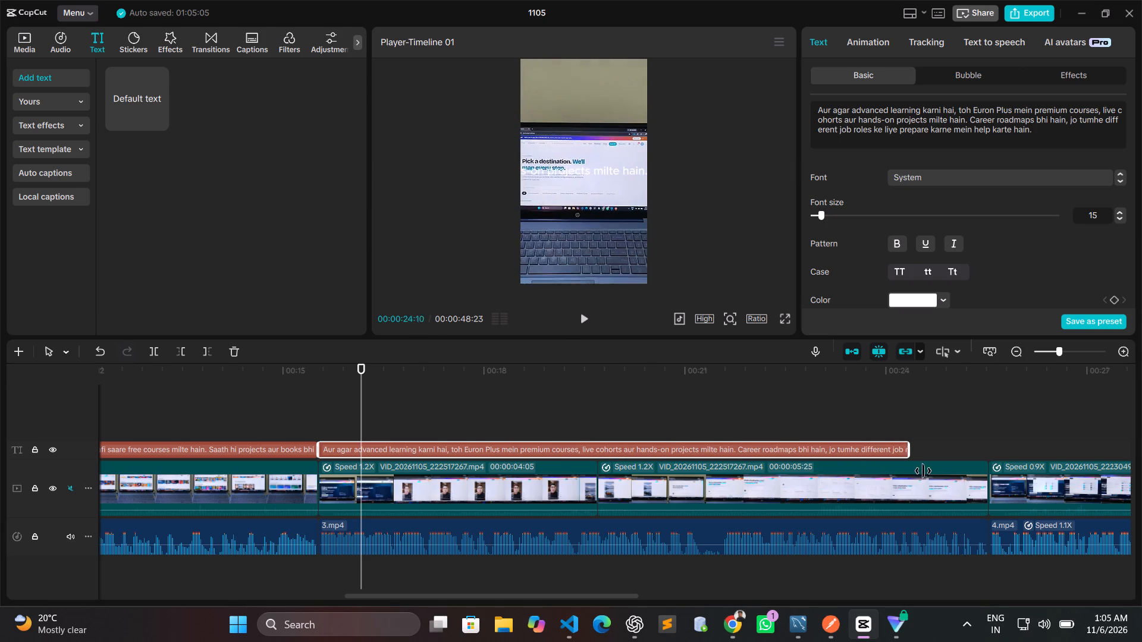
drag(923, 471, 986, 482)
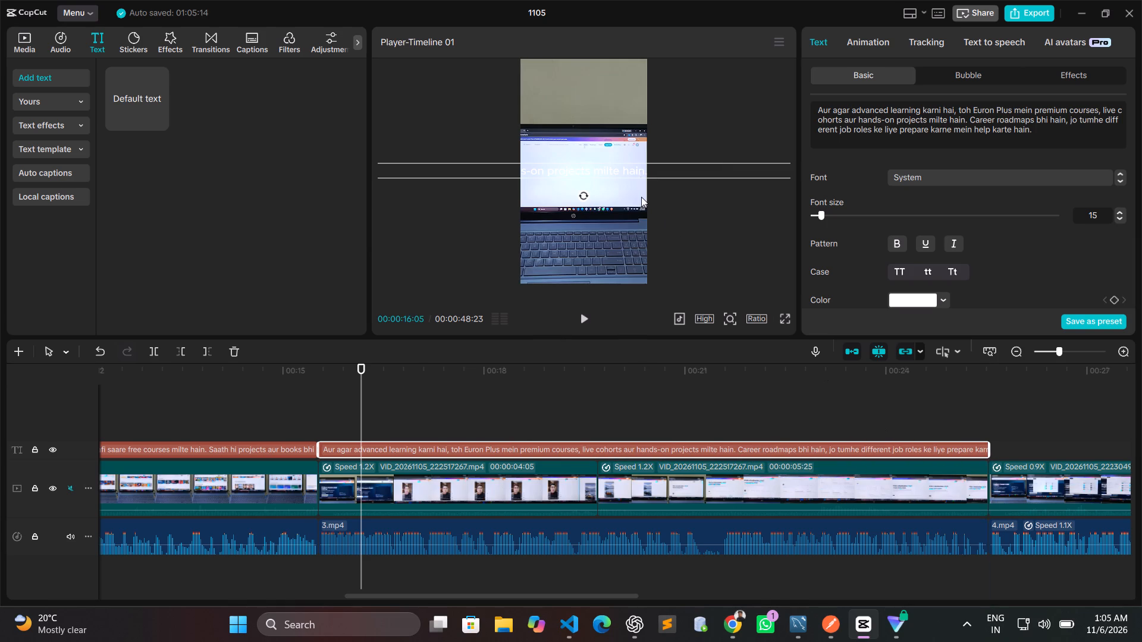
Narrow the third caption's text box to fit within the vertical frame's width and centre it horizontally.
drag(724, 176, 214, 229)
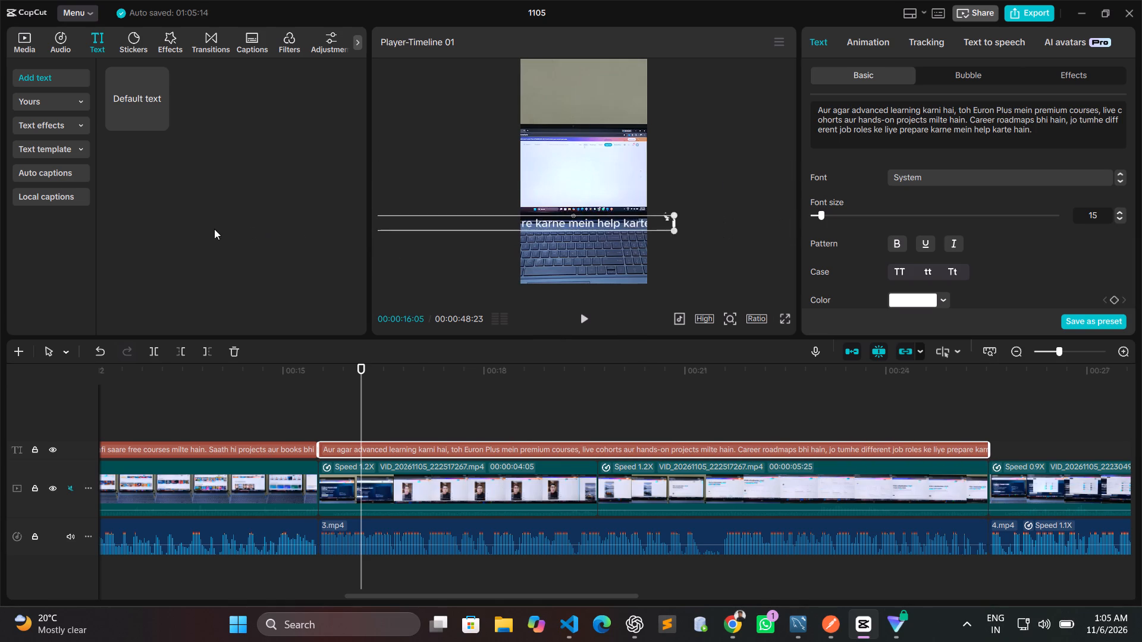
drag(214, 229, 332, 239)
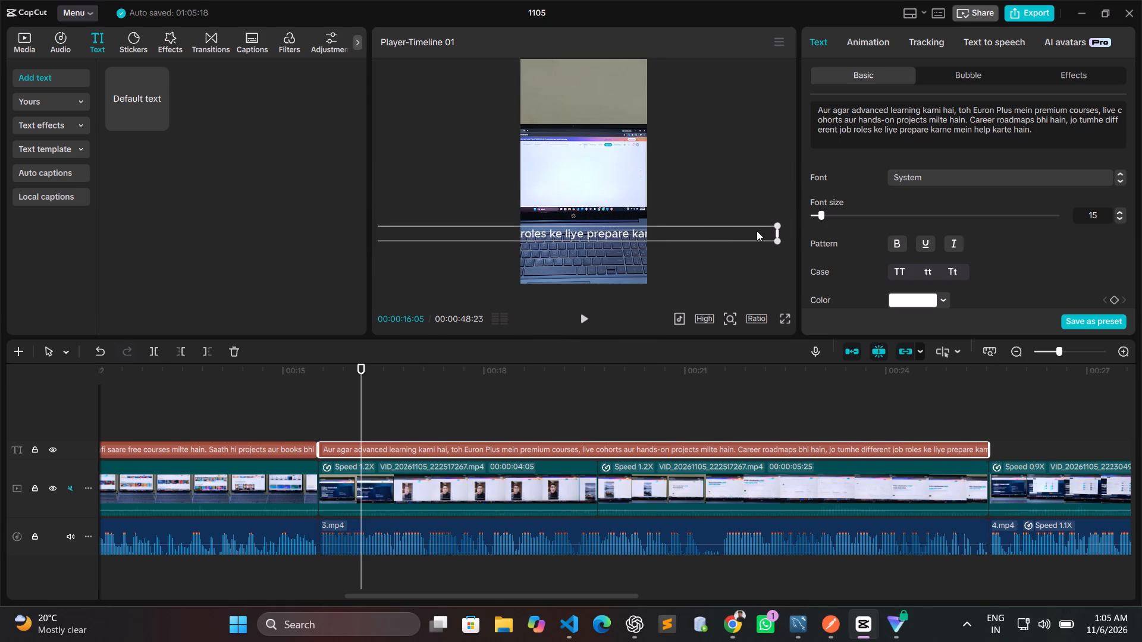
drag(777, 232, 391, 194)
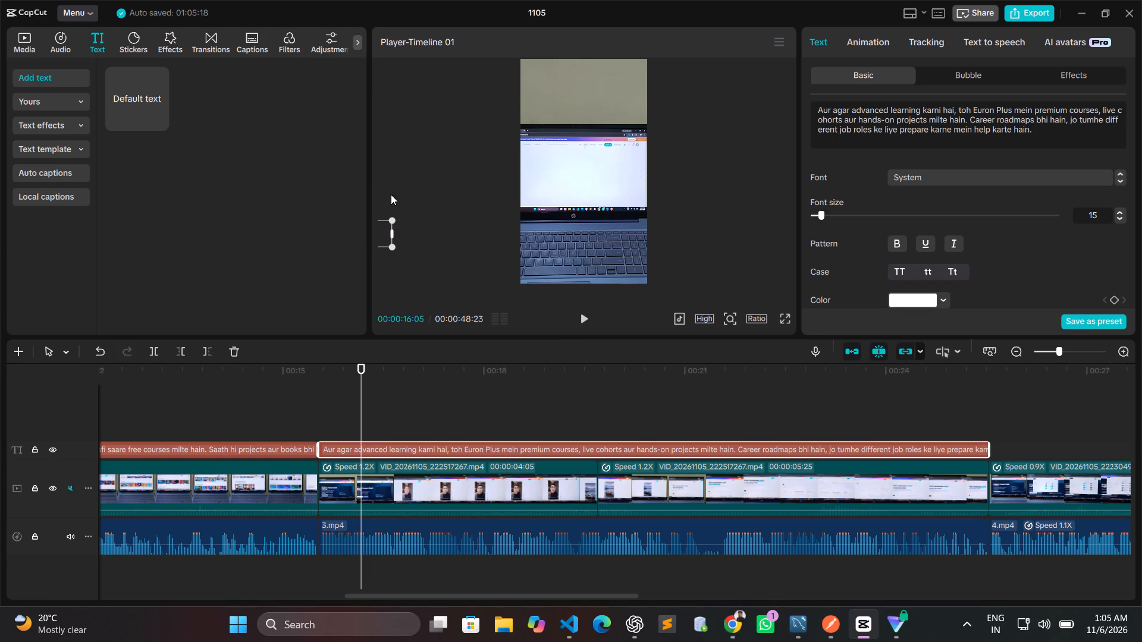
drag(382, 224, 771, 229)
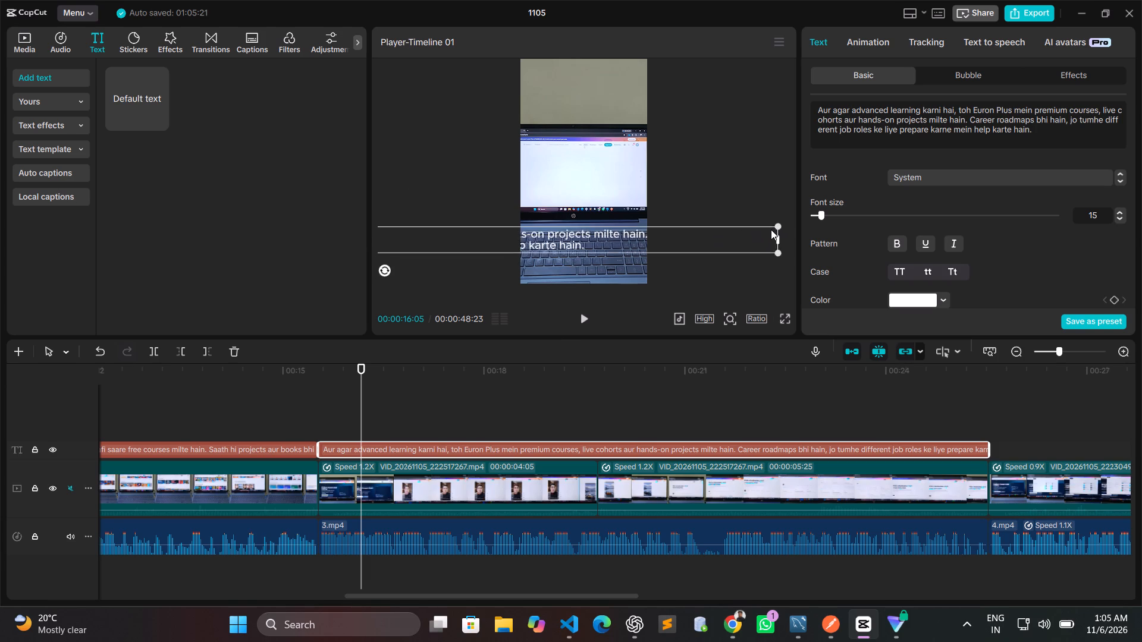
drag(771, 229, 779, 231)
drag(789, 242, 400, 241)
drag(382, 238, 771, 247)
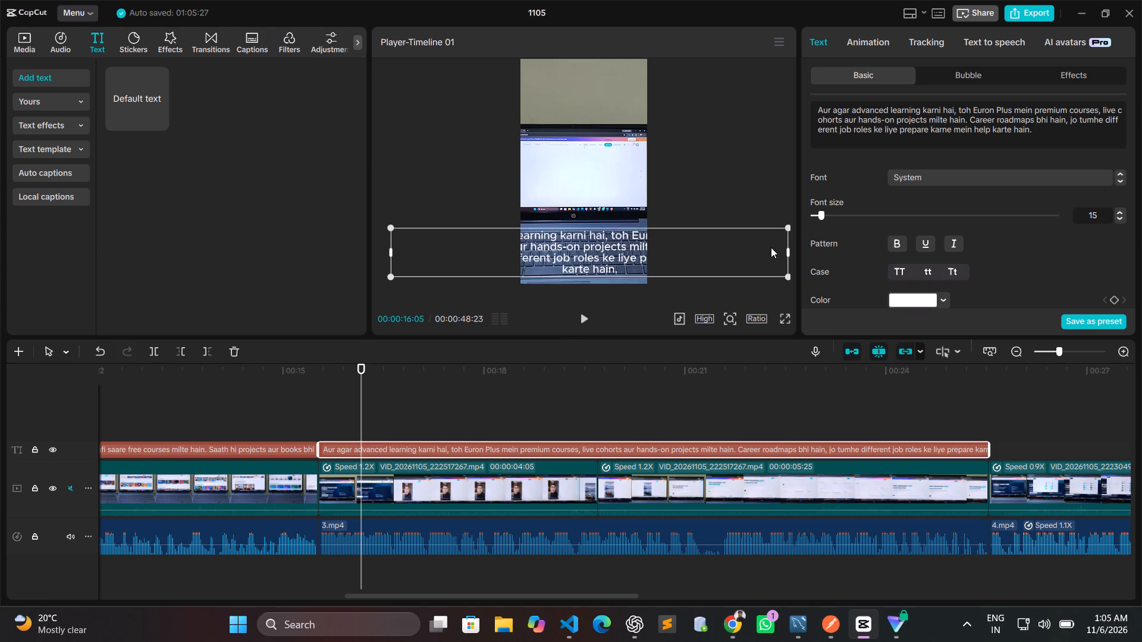
drag(771, 247, 771, 241)
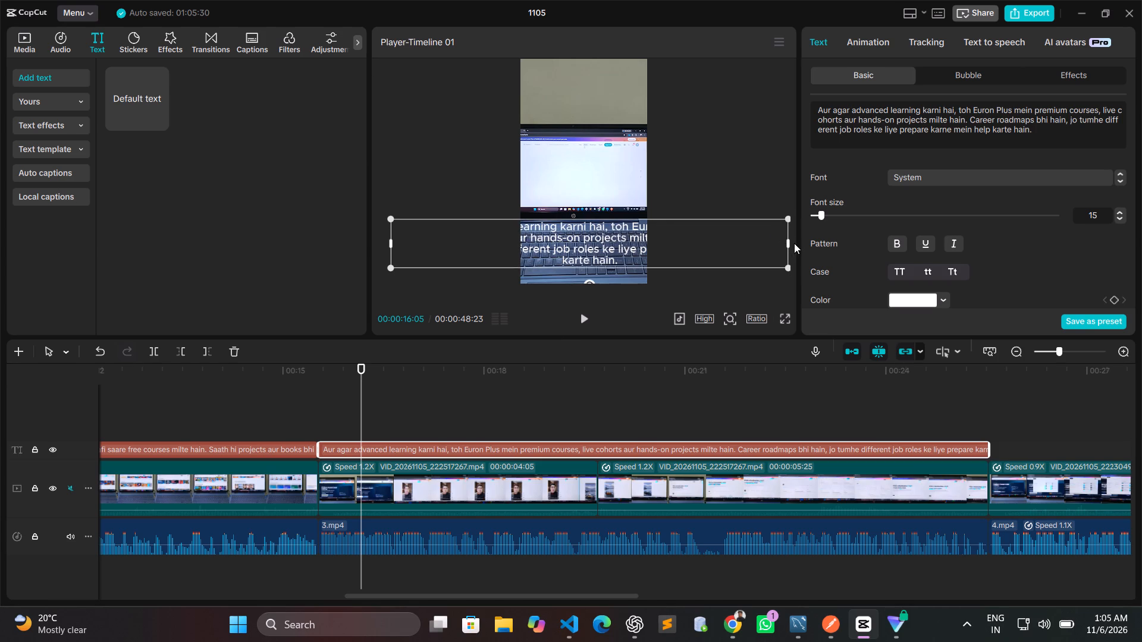
drag(788, 243, 503, 243)
drag(487, 238, 625, 207)
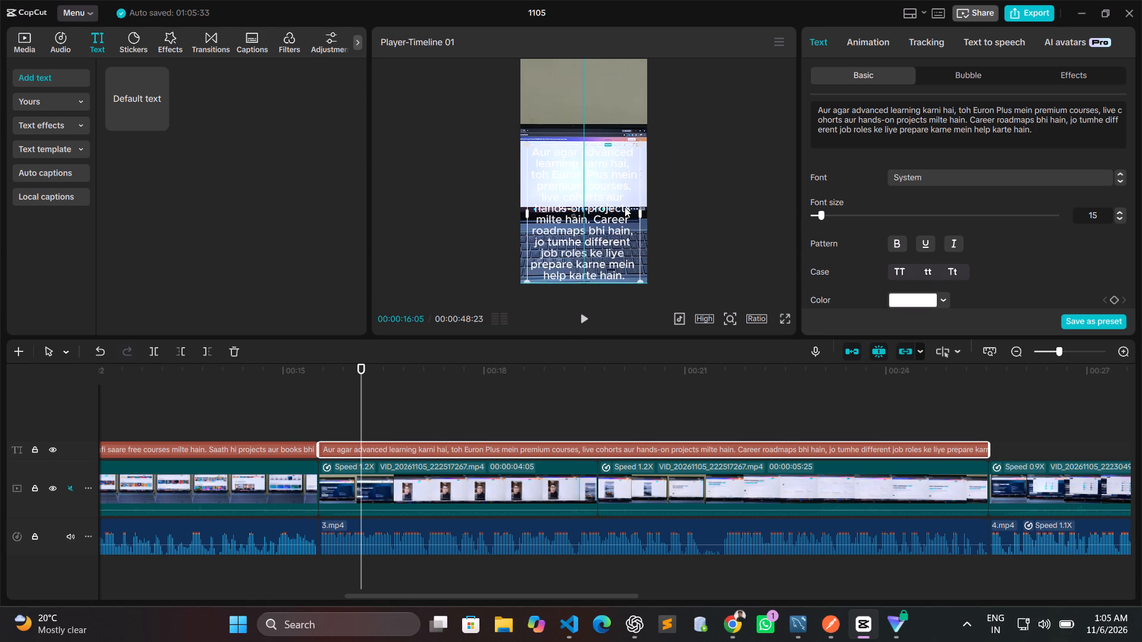
drag(625, 207, 625, 201)
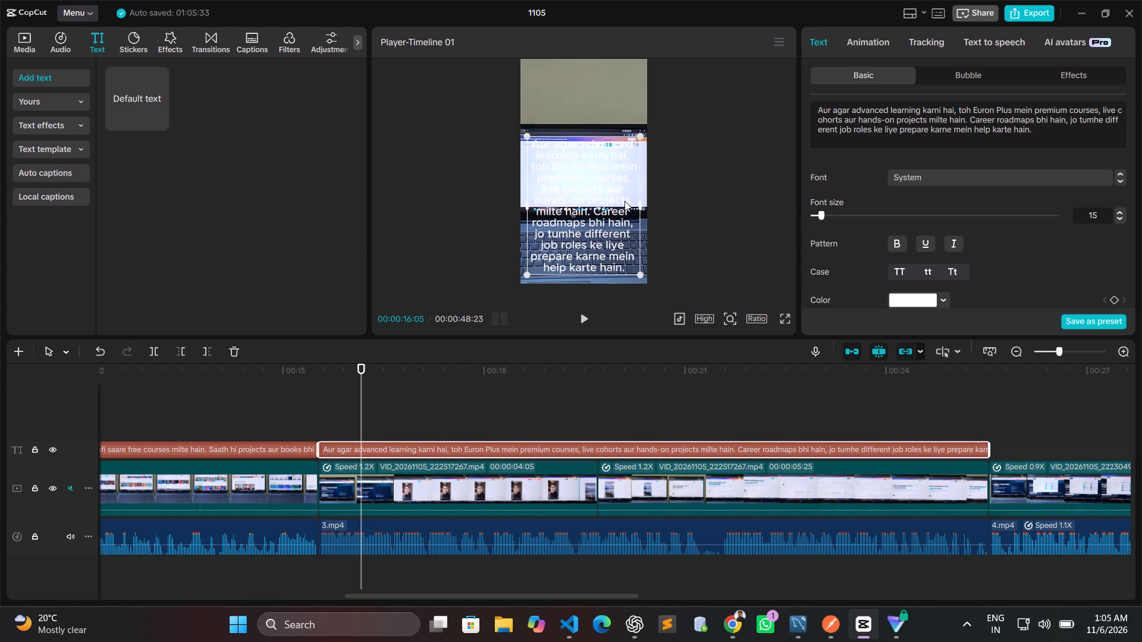
Set the third caption's font size to 8 and move it to the lower part of the frame, horizontally centred.
triple_click(1116, 216)
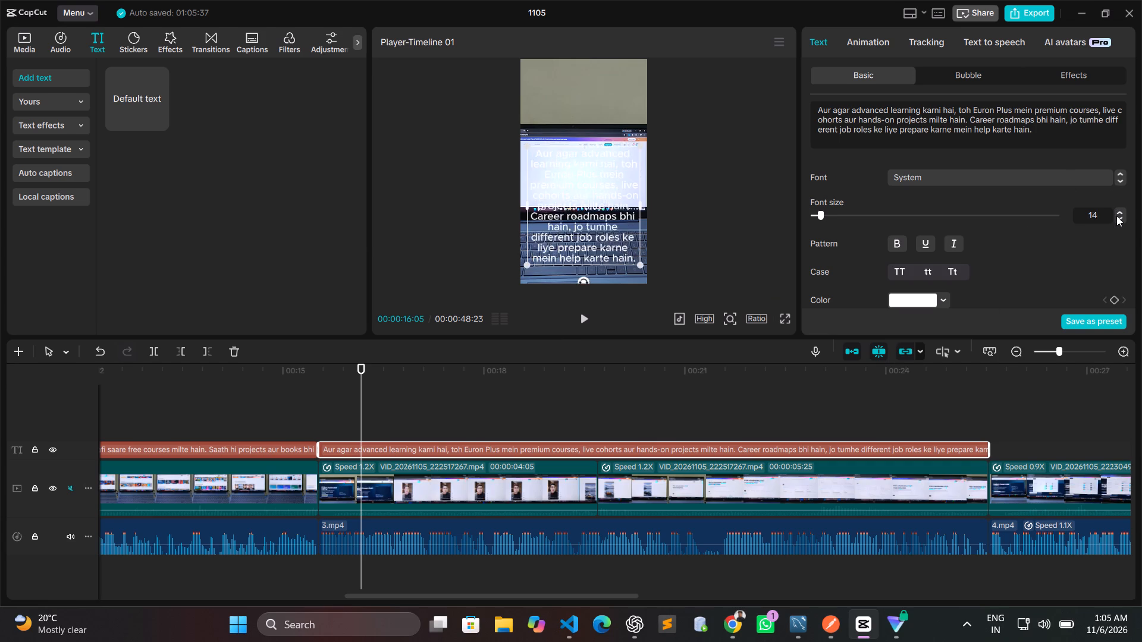
double_click(1116, 216)
click(1116, 216)
click(1116, 216)
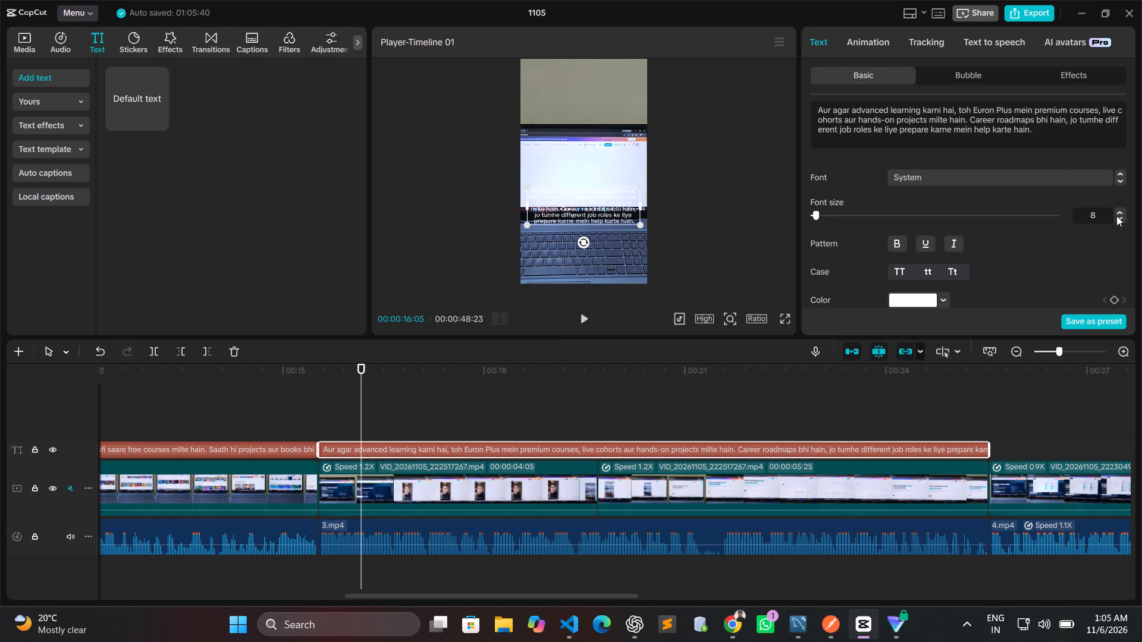
drag(613, 213, 611, 259)
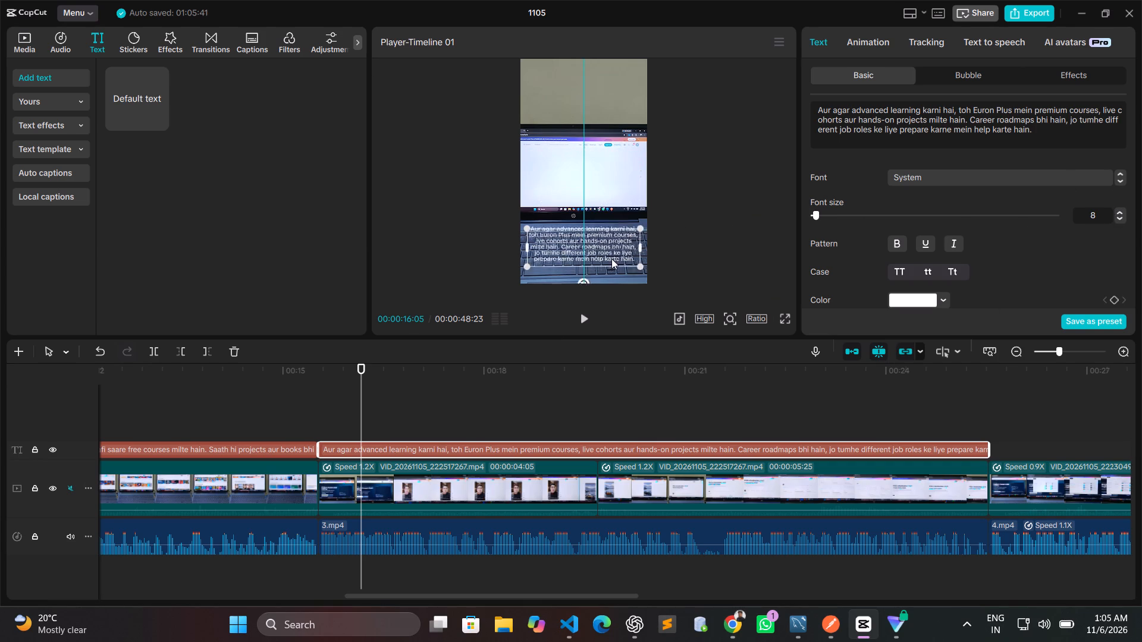
drag(611, 259, 611, 261)
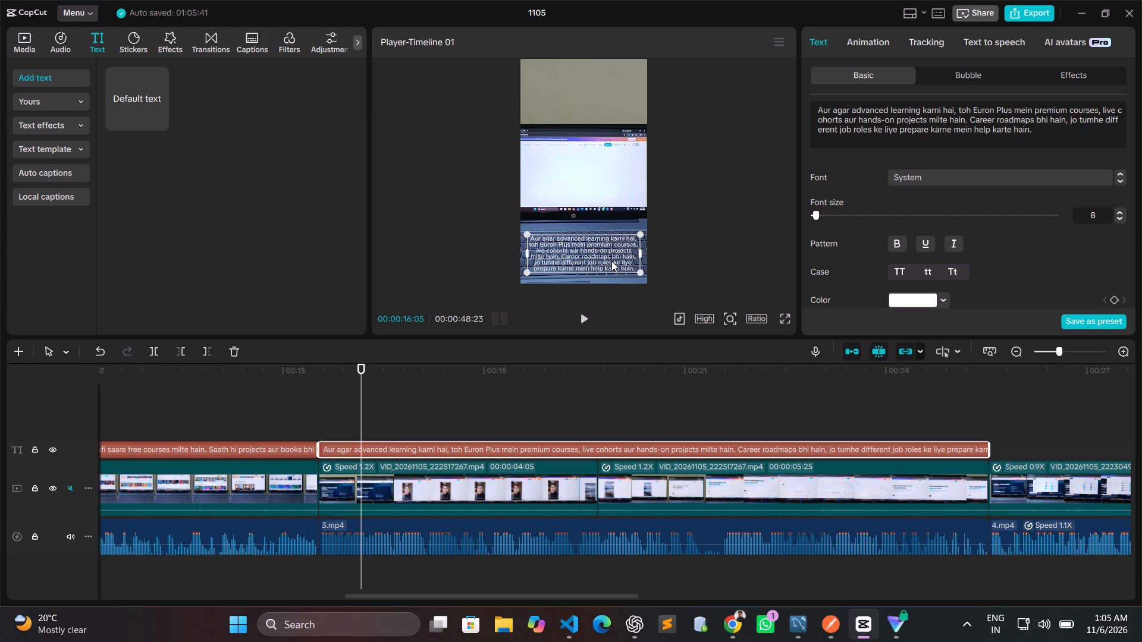
click(611, 261)
scroll(788, 422, left, 1)
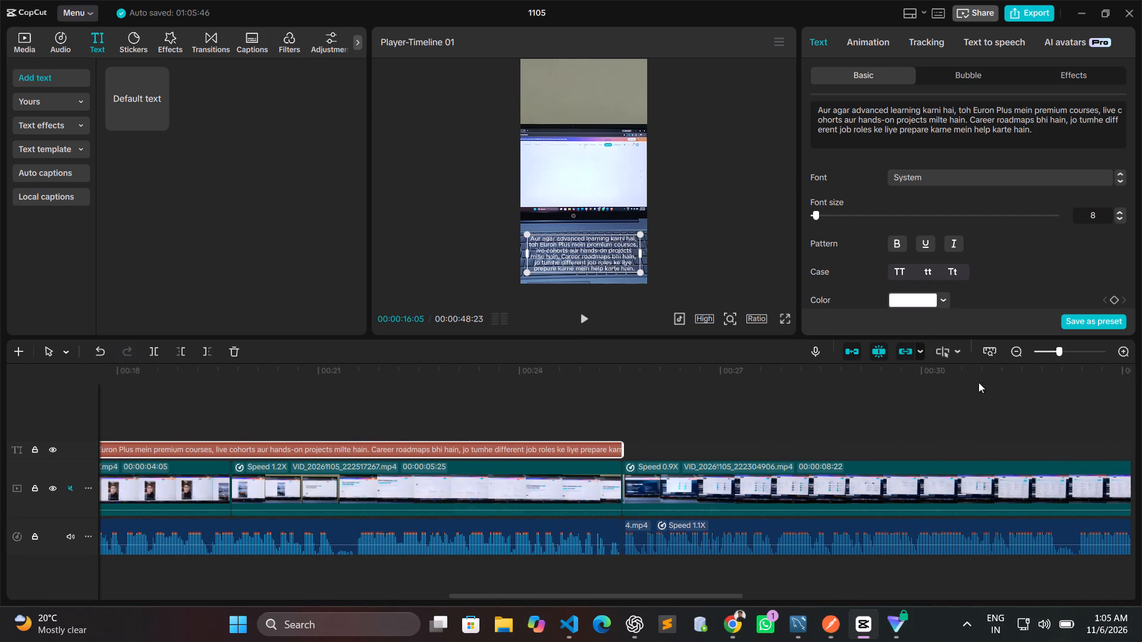
click(780, 319)
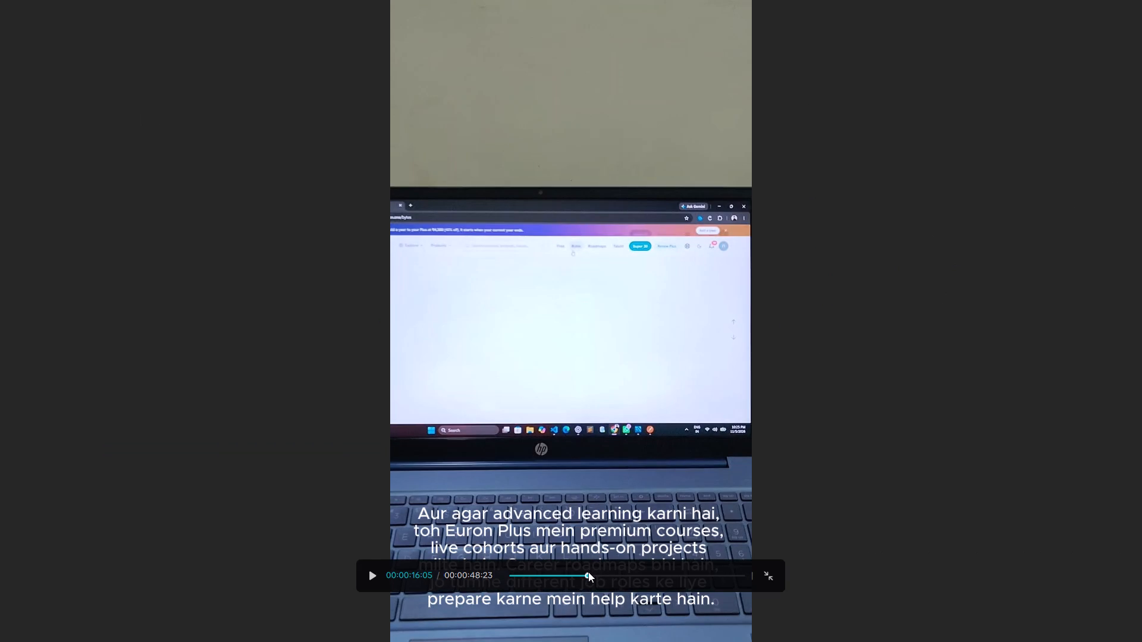
drag(588, 572, 497, 581)
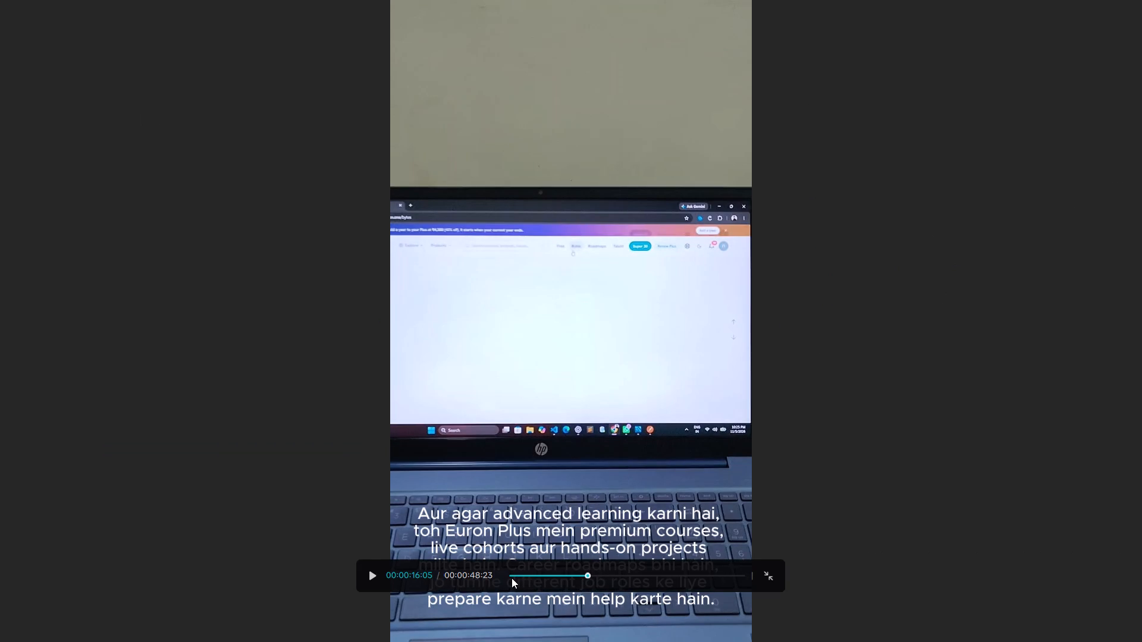
click(512, 578)
key(space)
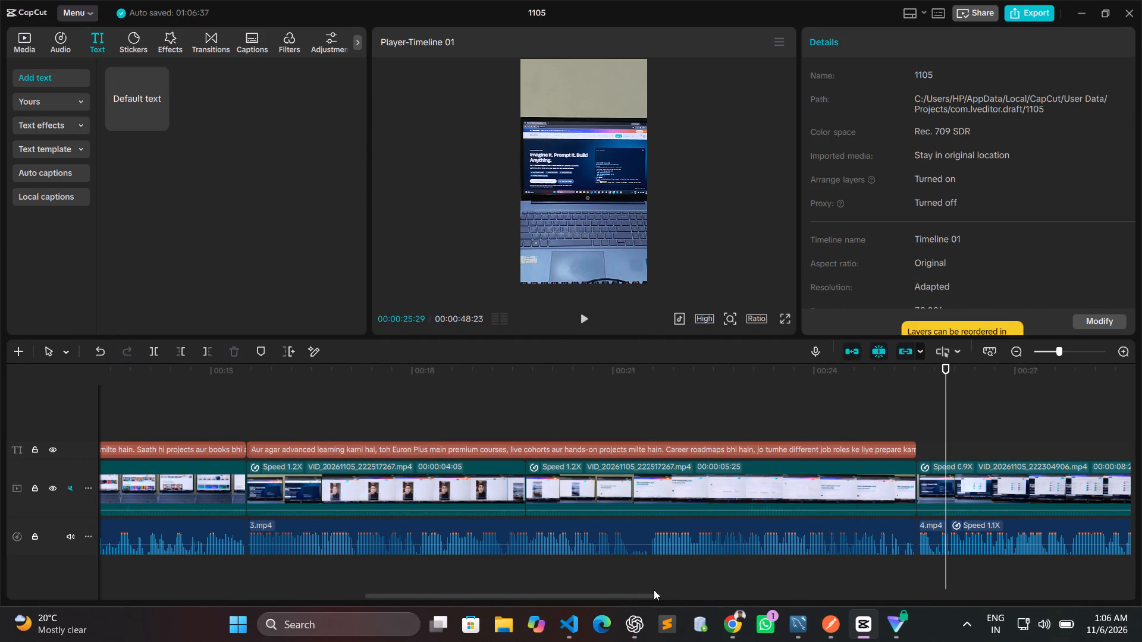
drag(642, 592, 815, 603)
drag(501, 596, 700, 597)
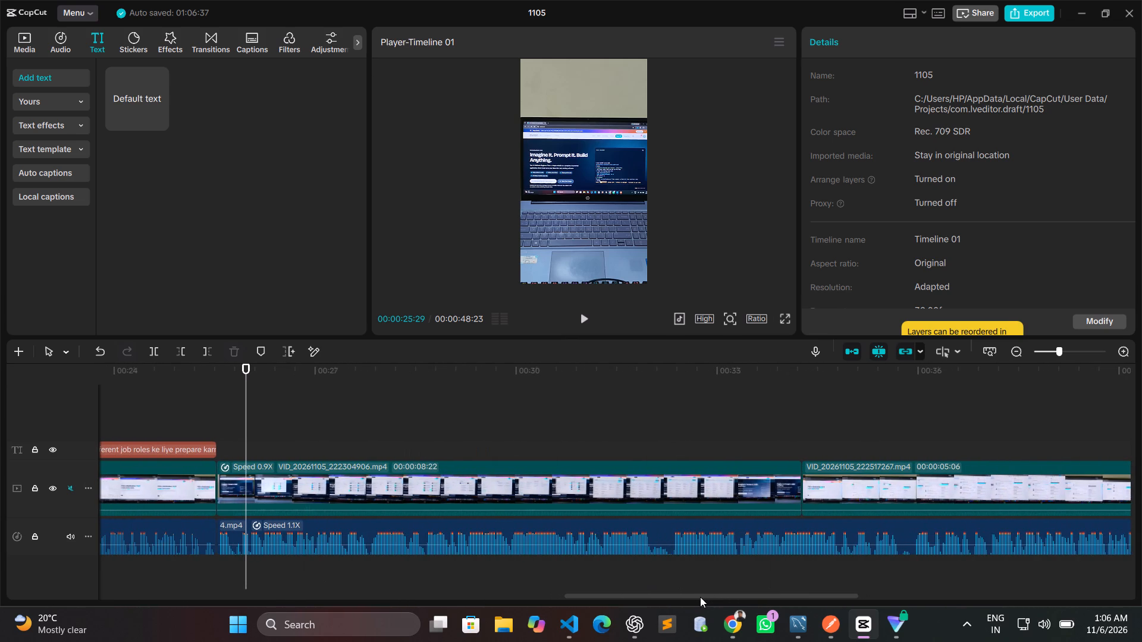
drag(700, 597, 722, 589)
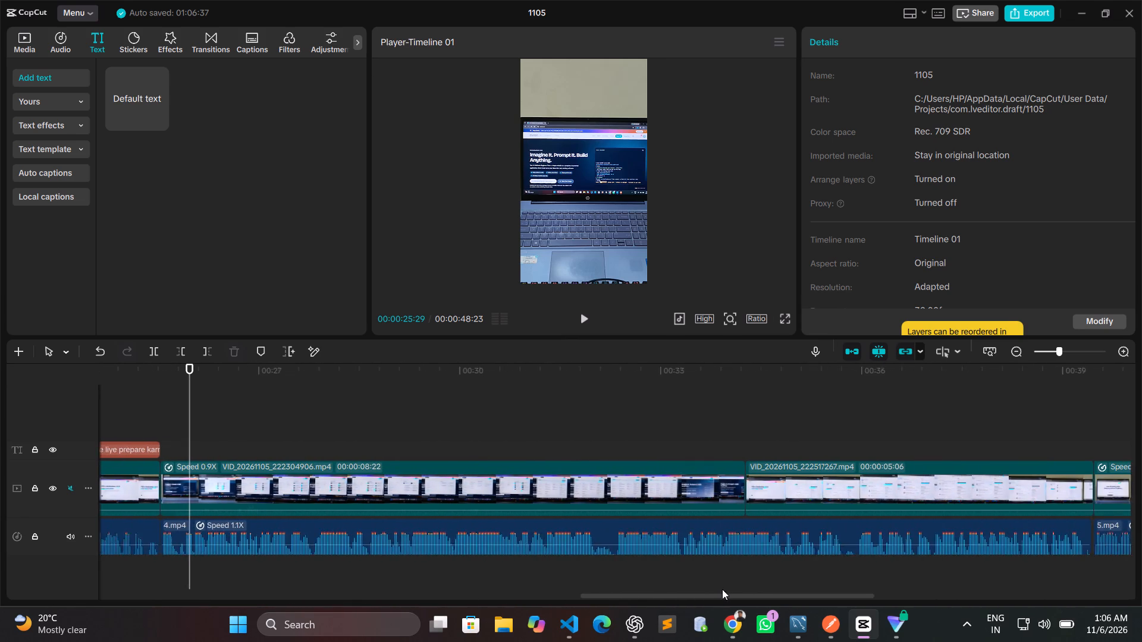
drag(722, 589, 683, 597)
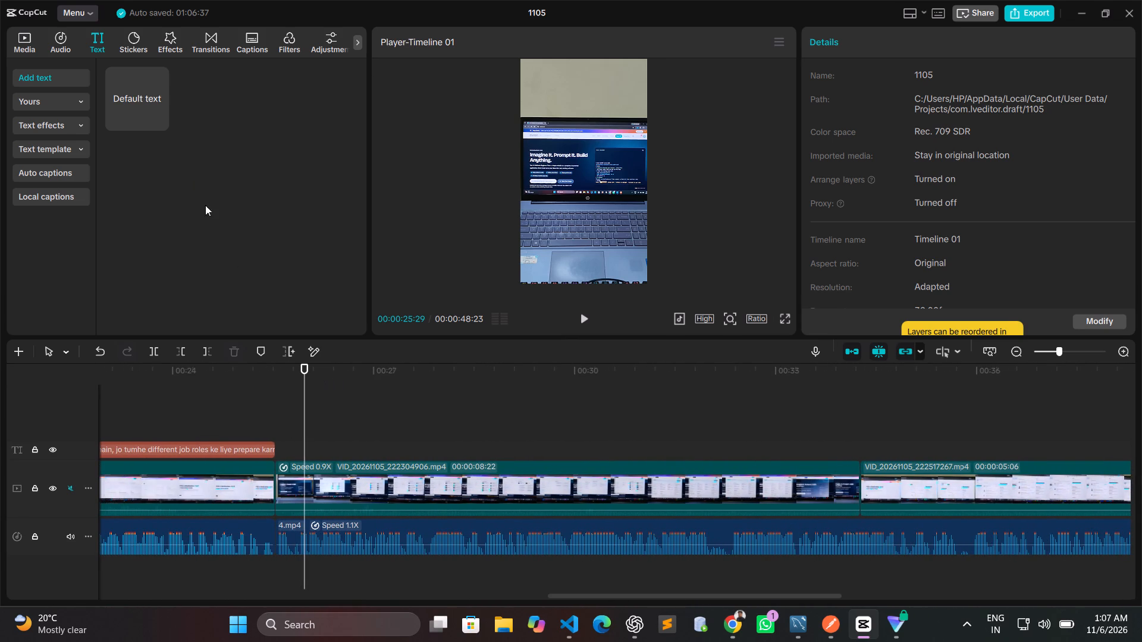
click(163, 127)
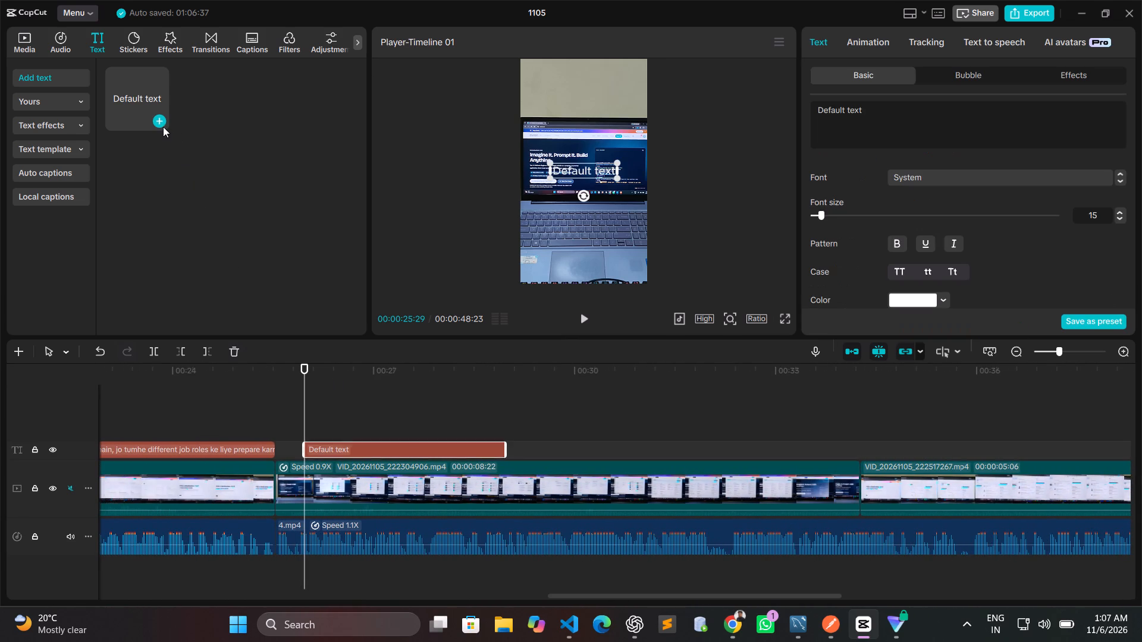
click(905, 126)
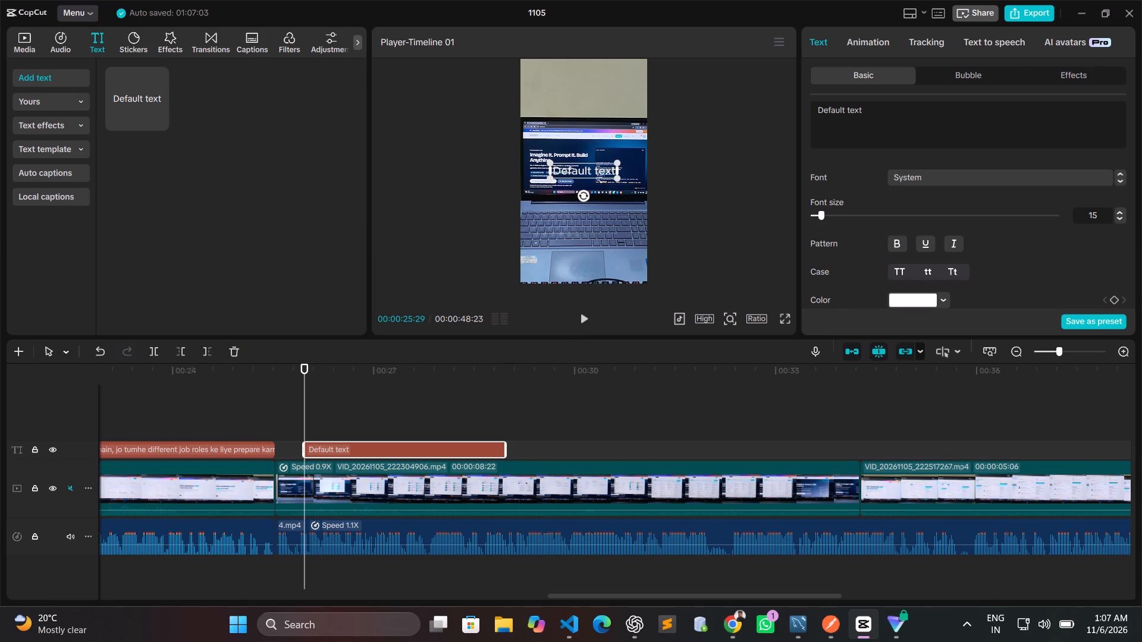
key(ctrl+a)
key(ctrl+v)
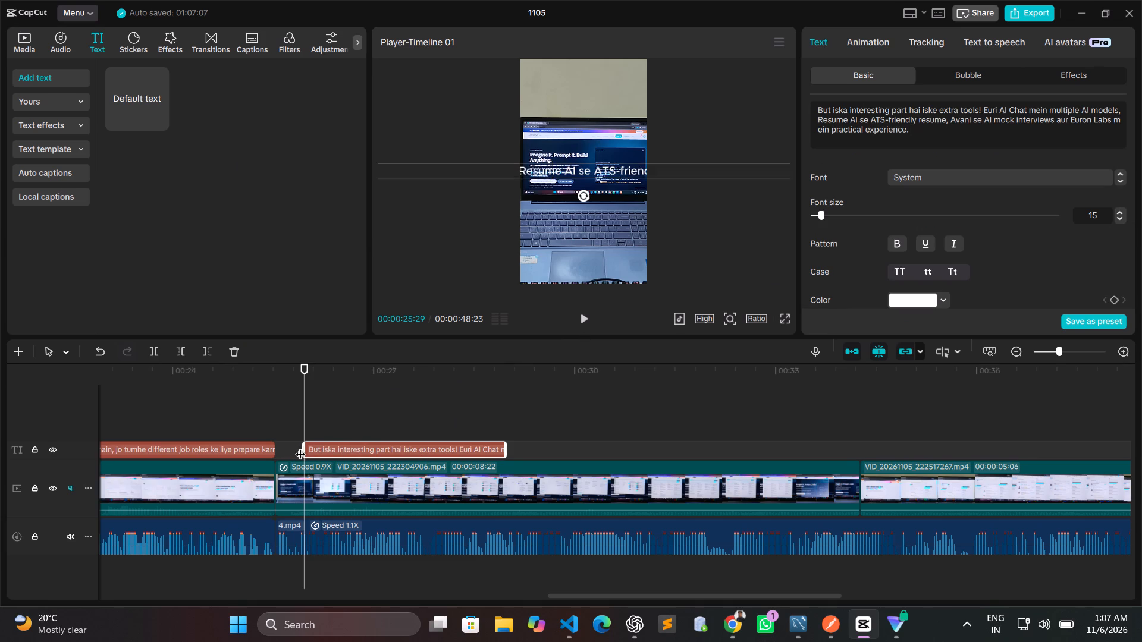
Stretch the fourth caption on the timeline from the third caption's end to the end of the VID_20261105_222304906.mp4 clip.
drag(302, 449, 278, 455)
drag(505, 448, 775, 452)
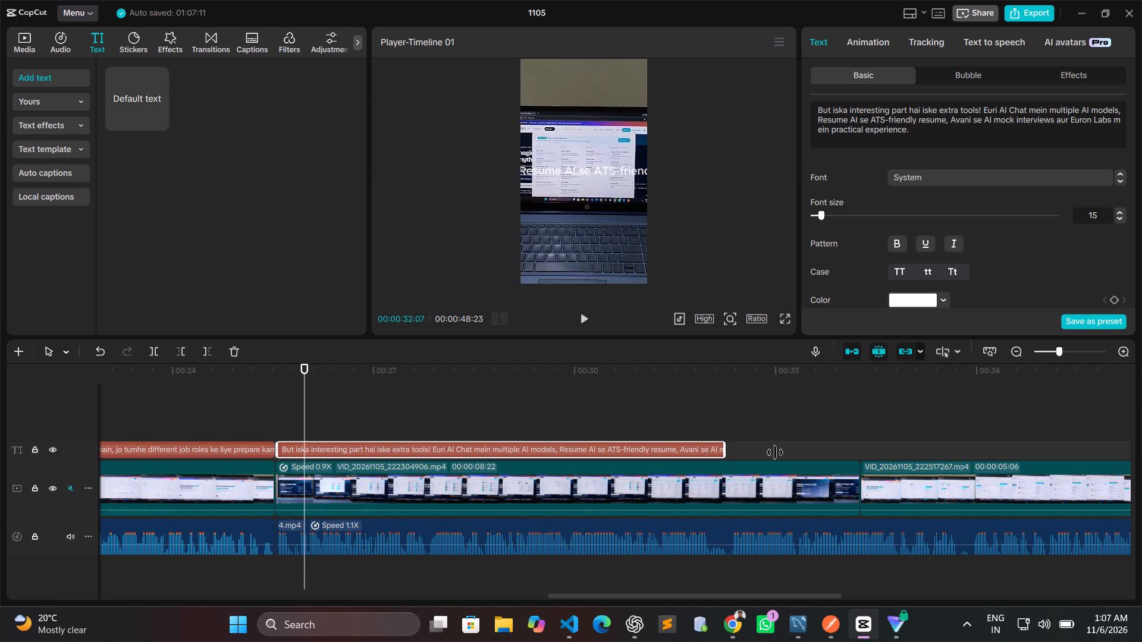
drag(775, 452, 858, 468)
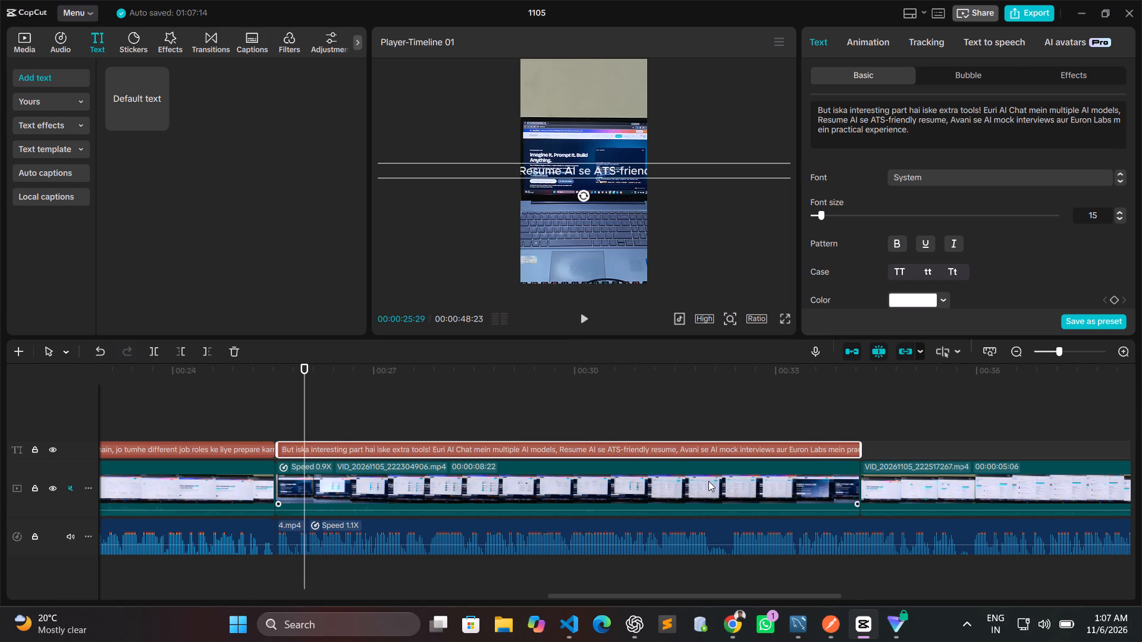
Narrow the fourth caption's text box to fit within the vertical frame's width and centre it horizontally.
scroll(879, 497, right, 2)
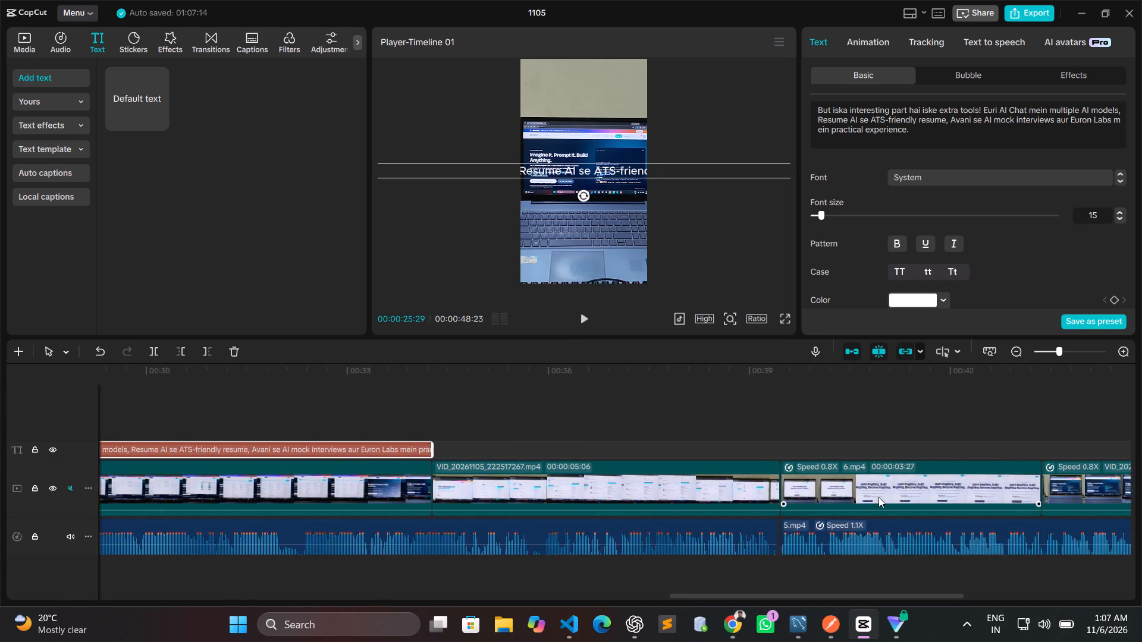
scroll(879, 497, right, 1)
drag(732, 164, 356, 204)
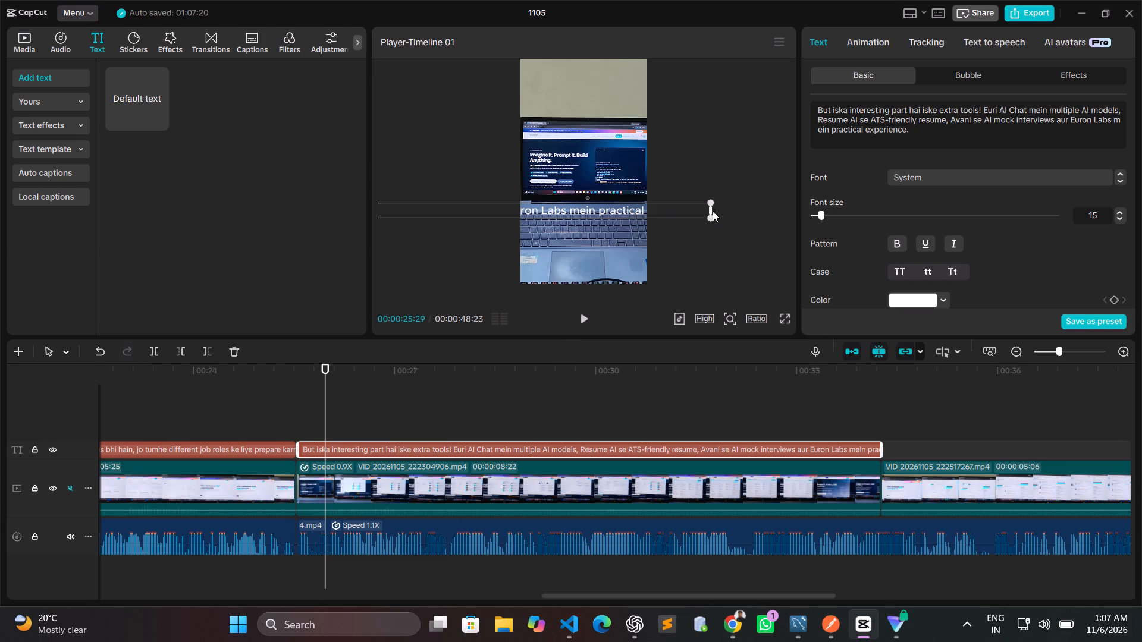
drag(711, 211, 412, 193)
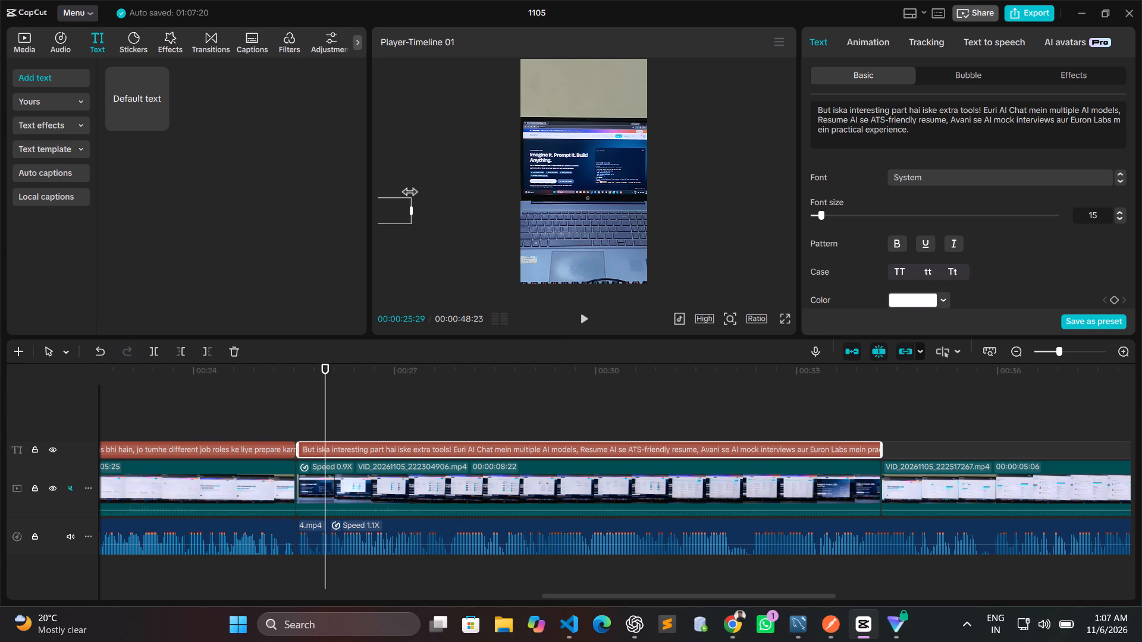
drag(391, 218, 748, 243)
drag(768, 238, 412, 225)
drag(391, 233, 760, 244)
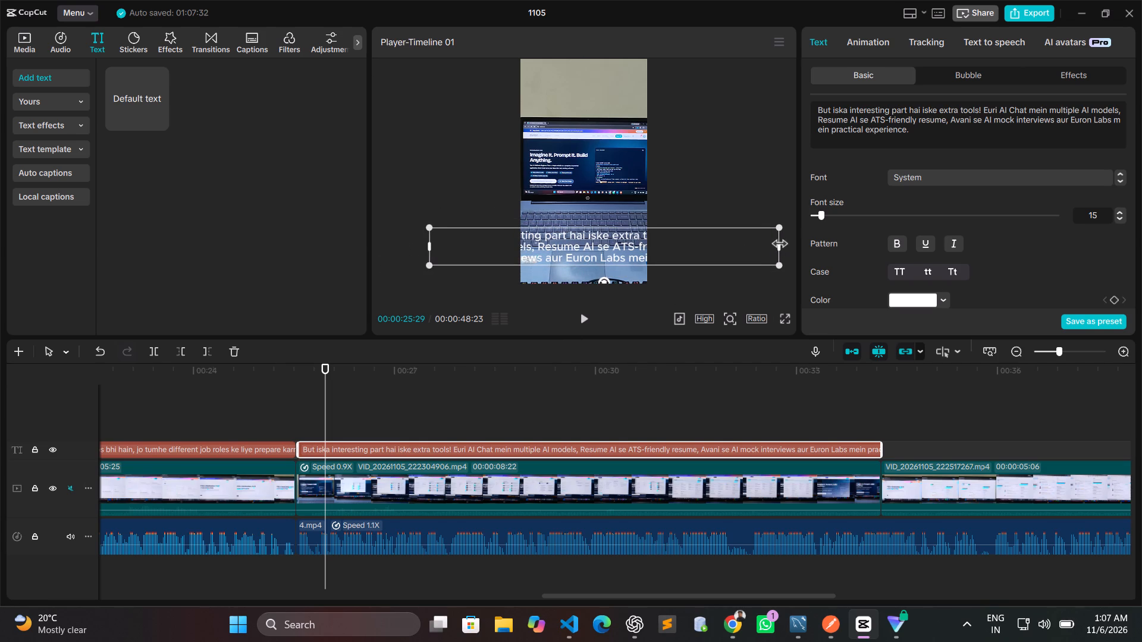
drag(780, 244, 539, 244)
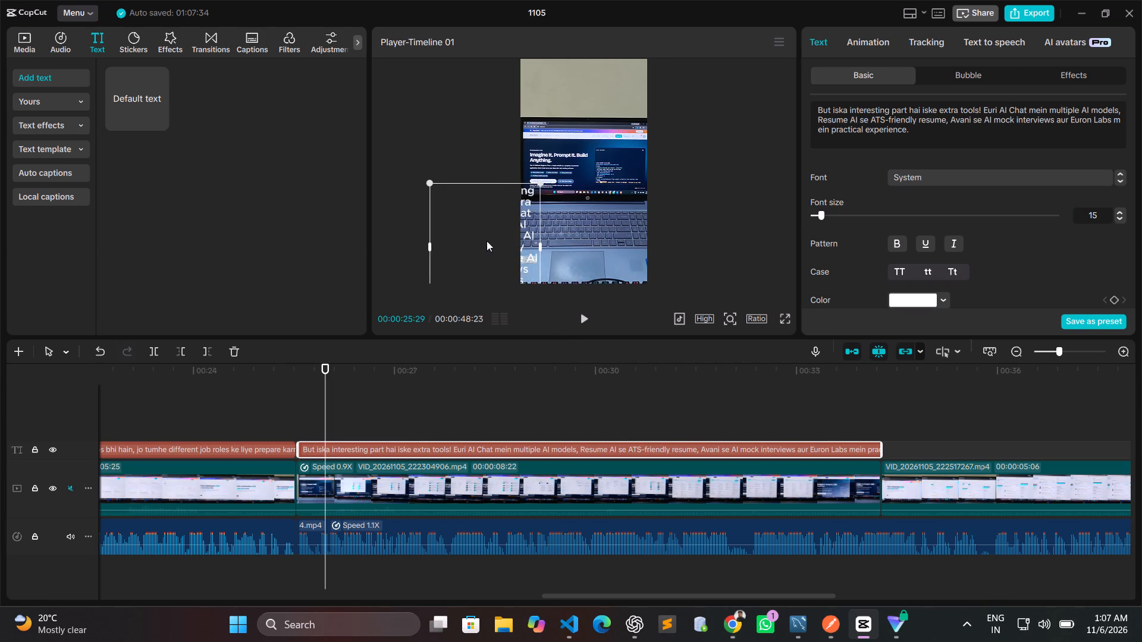
drag(487, 241, 587, 198)
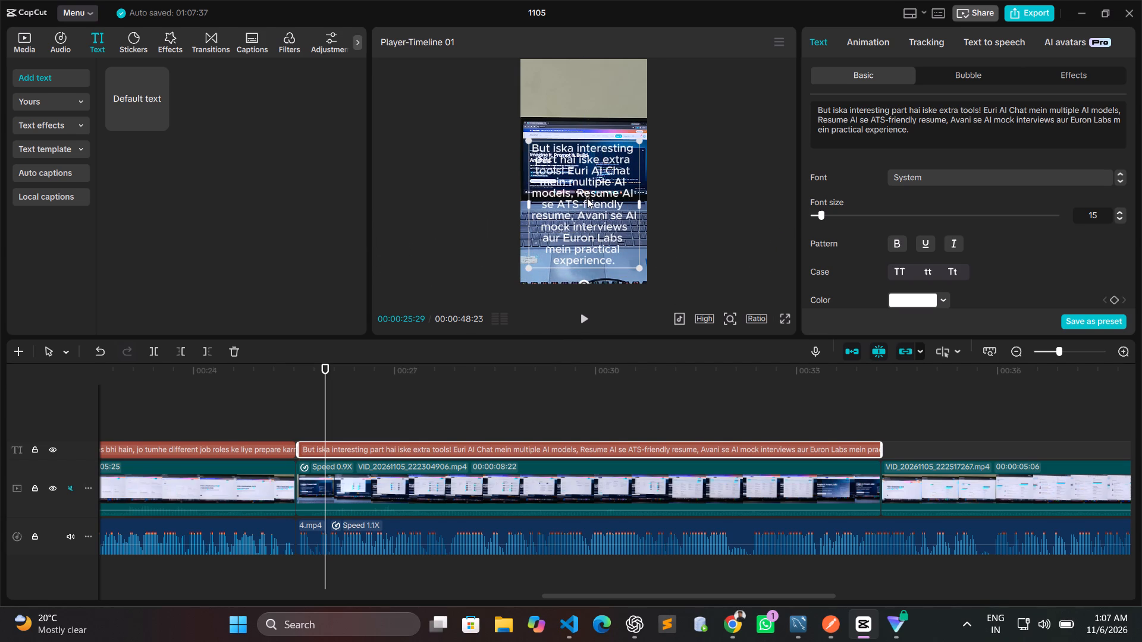
Format the fourth caption as bold, font size 8, with the first white preset text style with a dark outline.
triple_click(1118, 218)
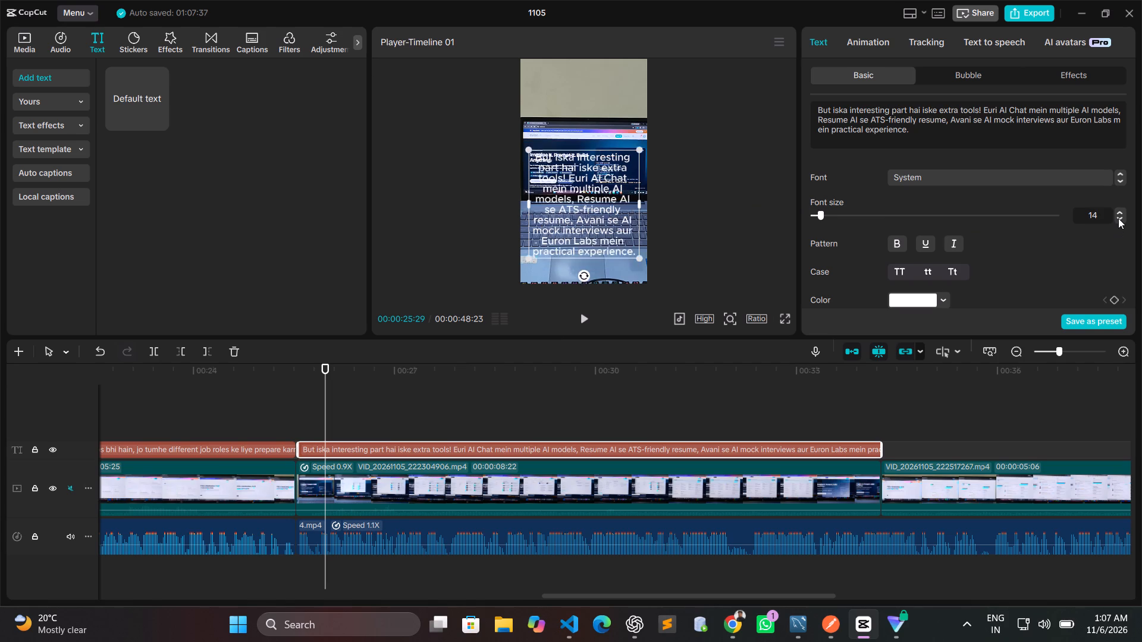
triple_click(1118, 218)
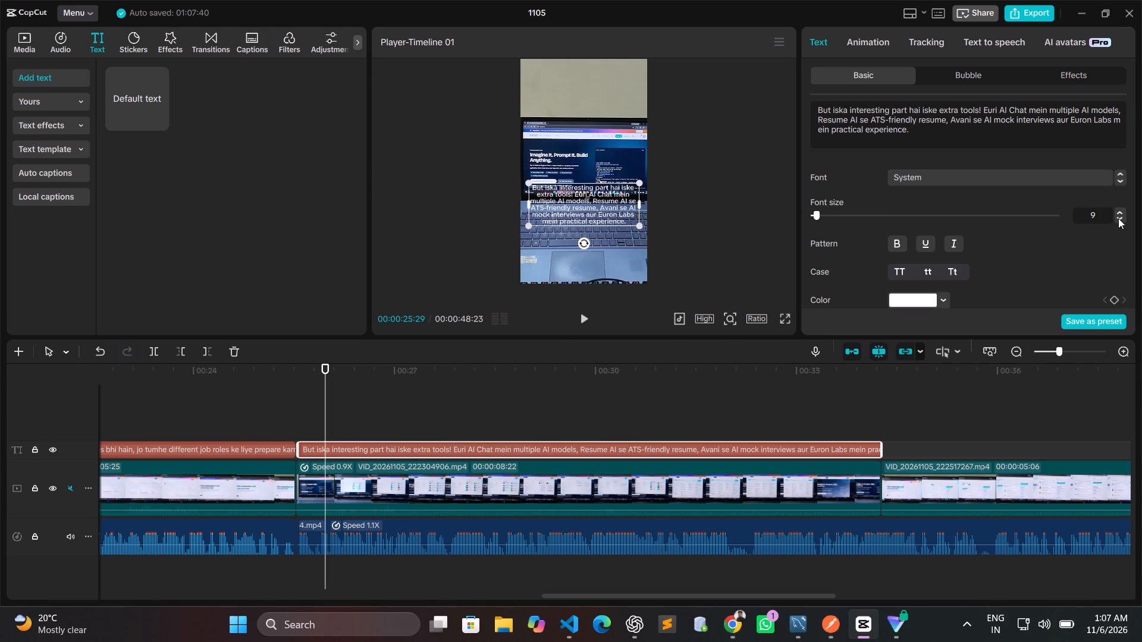
click(1118, 218)
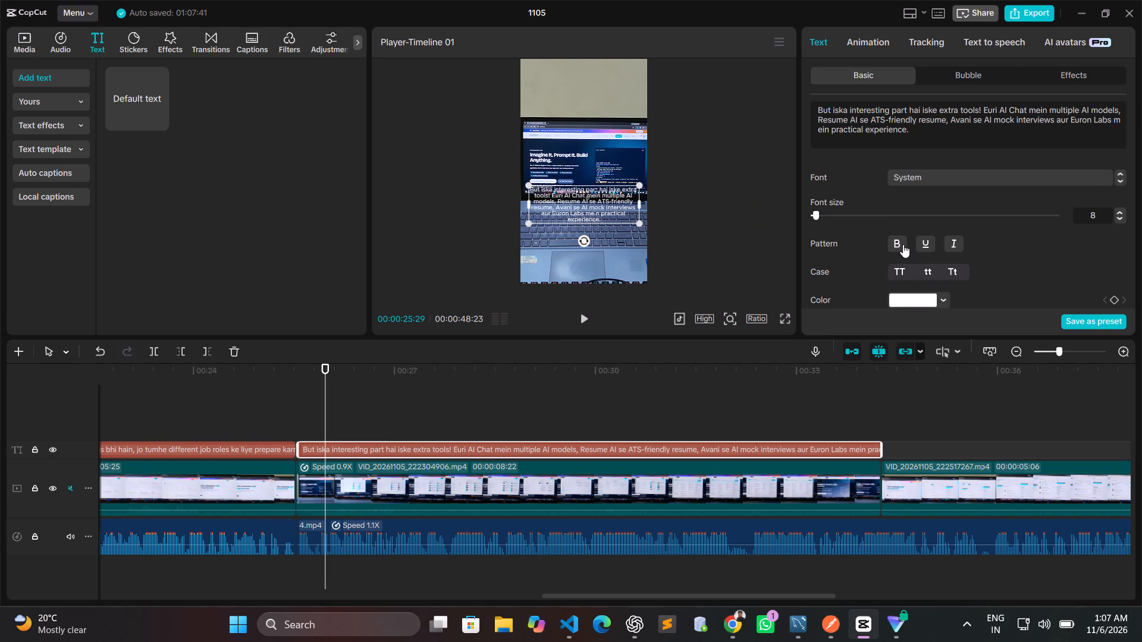
click(903, 244)
scroll(1032, 279, down, 1)
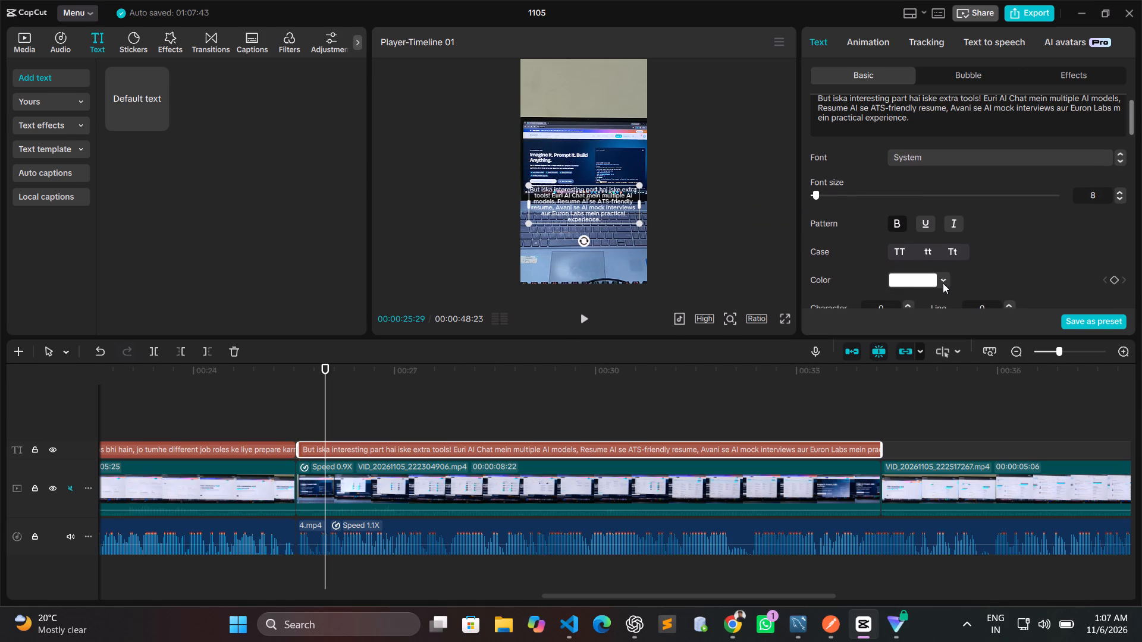
scroll(943, 283, down, 4)
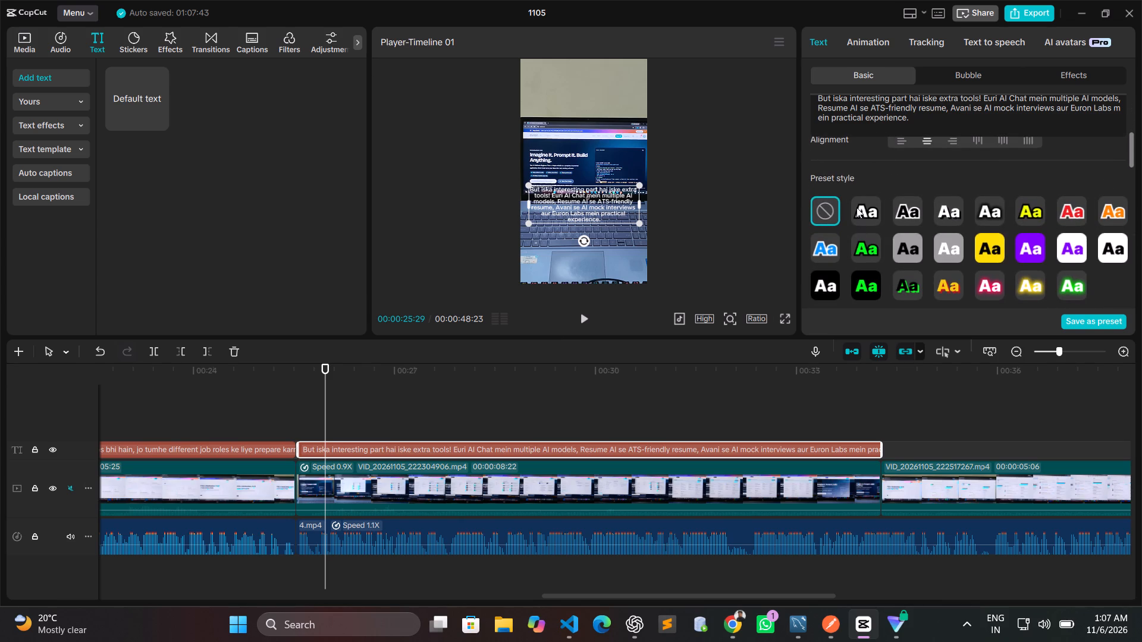
click(862, 206)
Move the fourth caption to the lower part of the frame, keeping it horizontally centred.
drag(619, 202, 618, 215)
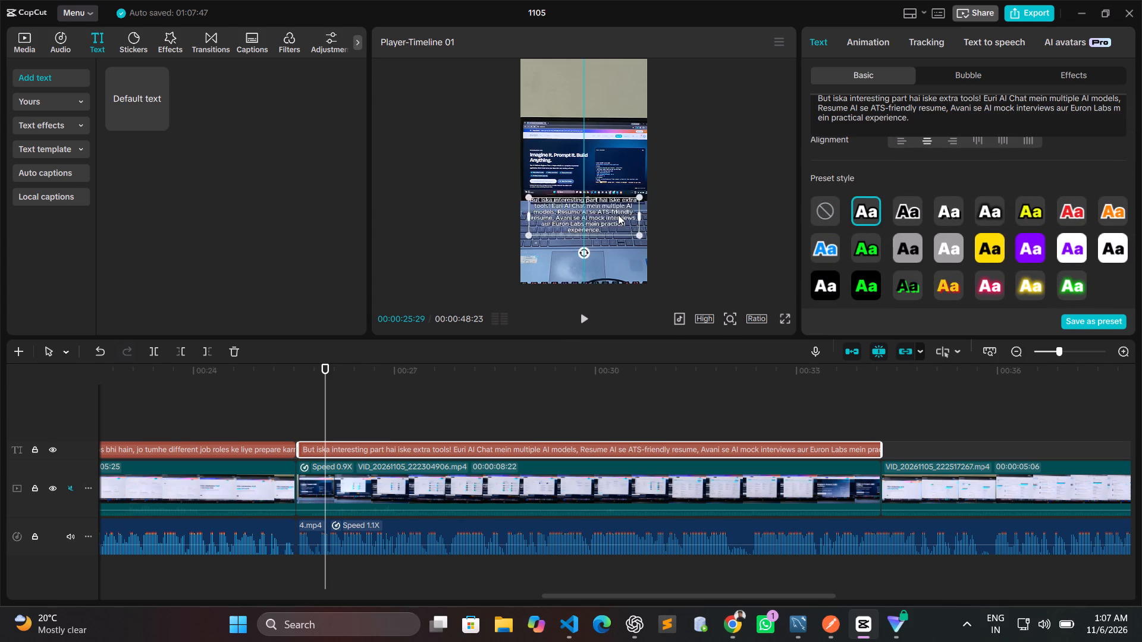
drag(618, 215, 621, 256)
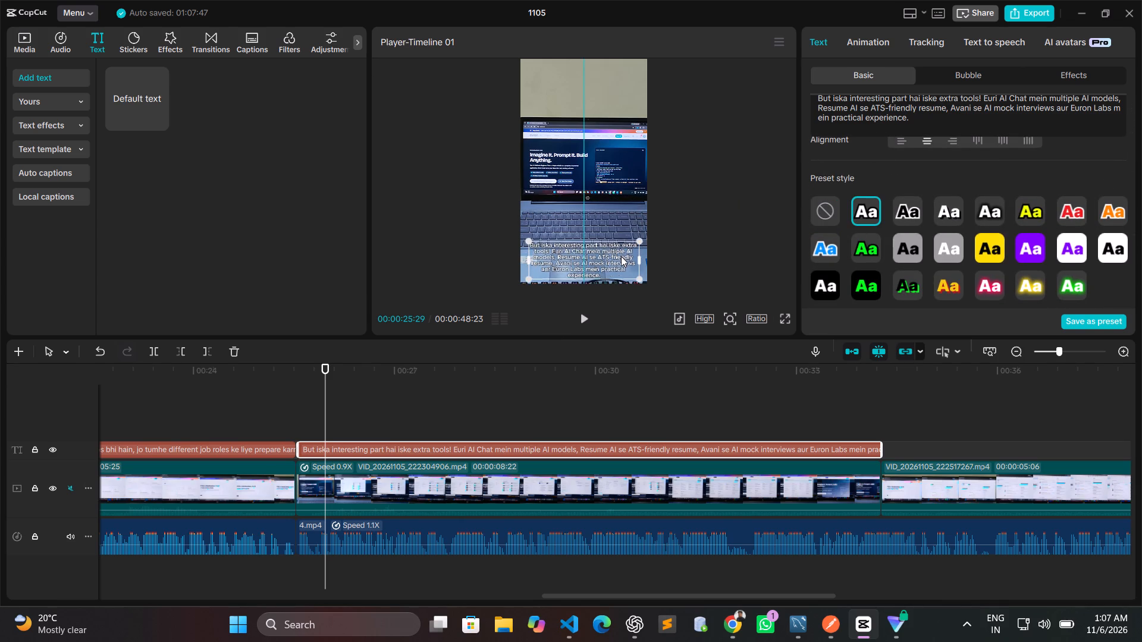
Settle the fourth caption's final position in the lower part of the frame, horizontally centred.
drag(621, 256, 621, 257)
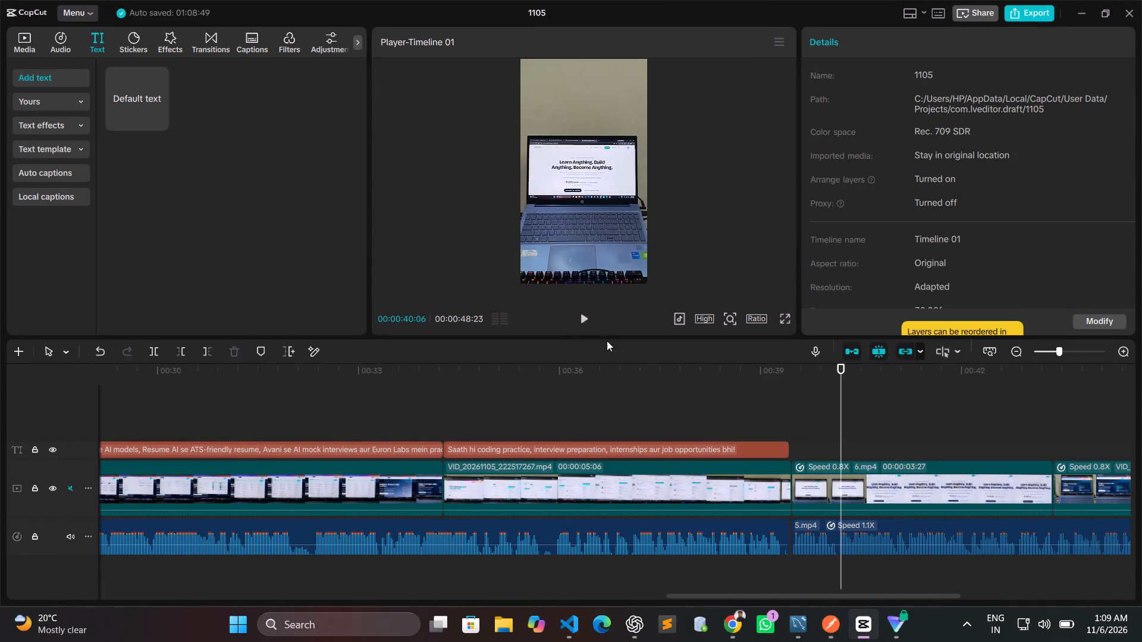
click(157, 117)
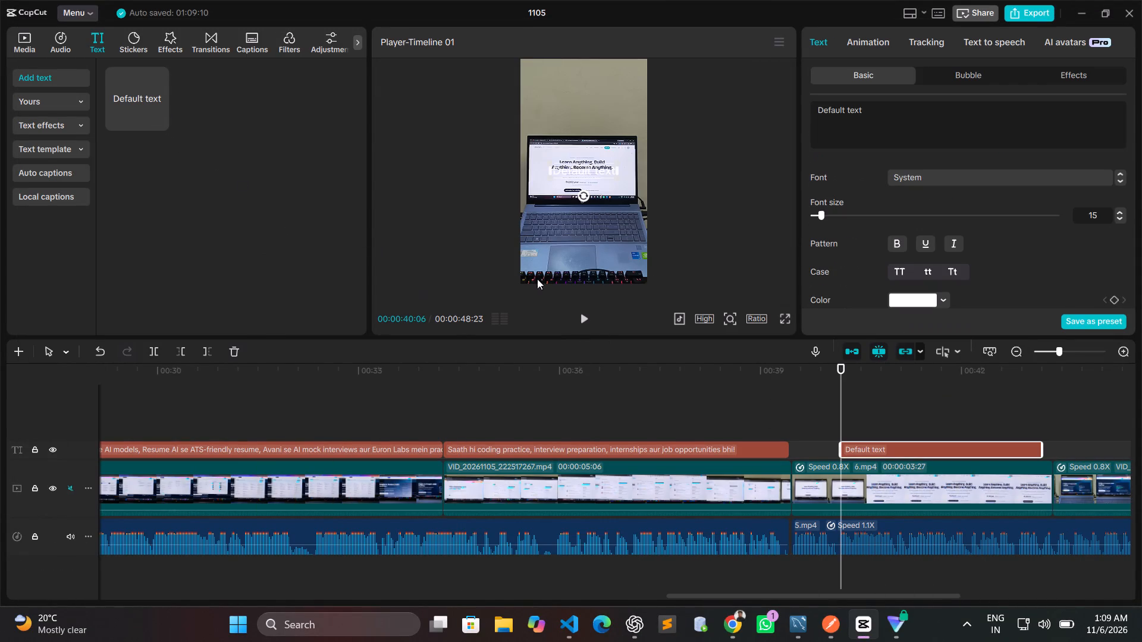
click(859, 131)
key(ctrl+a)
key(ctrl+v)
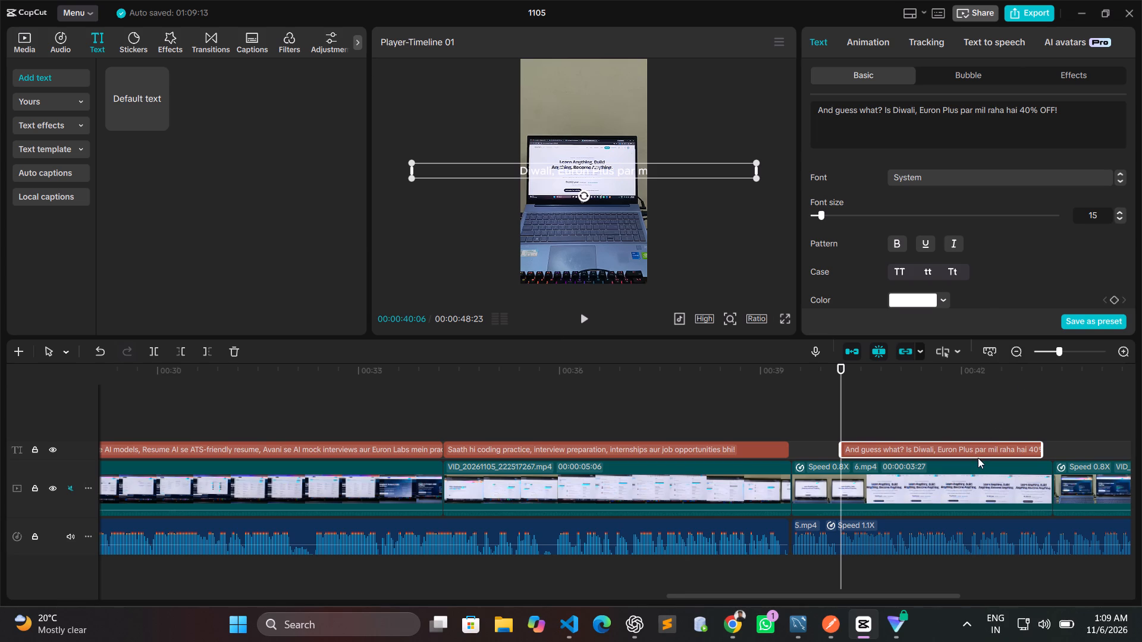
Align the sixth caption's start with the 6.mp4 clip's start and extend its end to match that clip's end.
drag(970, 449, 923, 451)
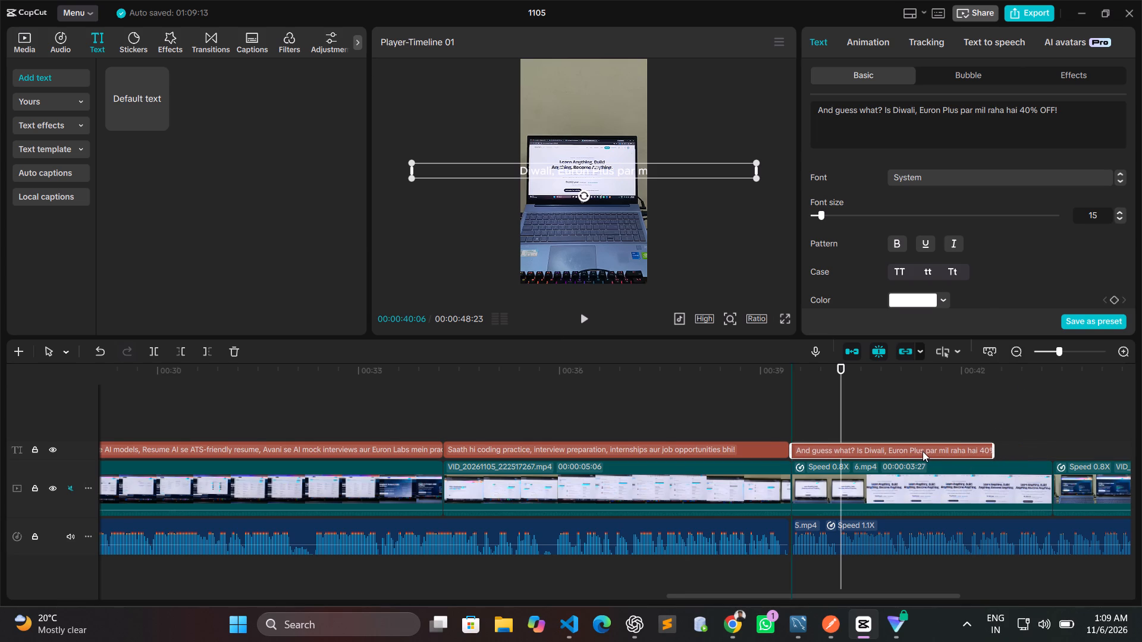
drag(923, 451, 922, 451)
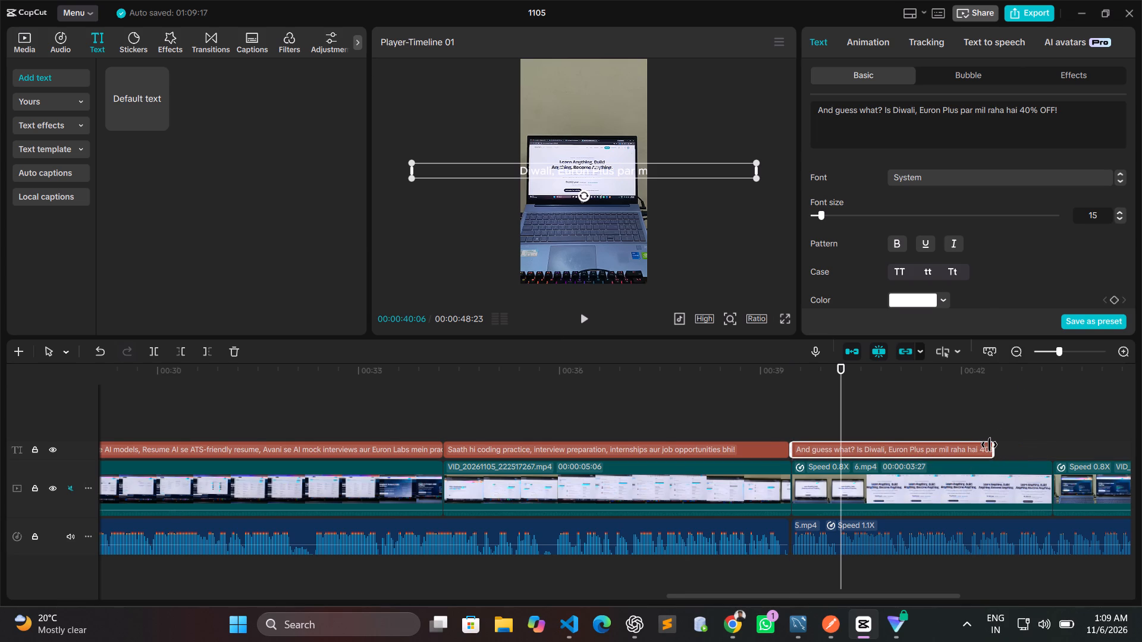
drag(989, 445, 1046, 446)
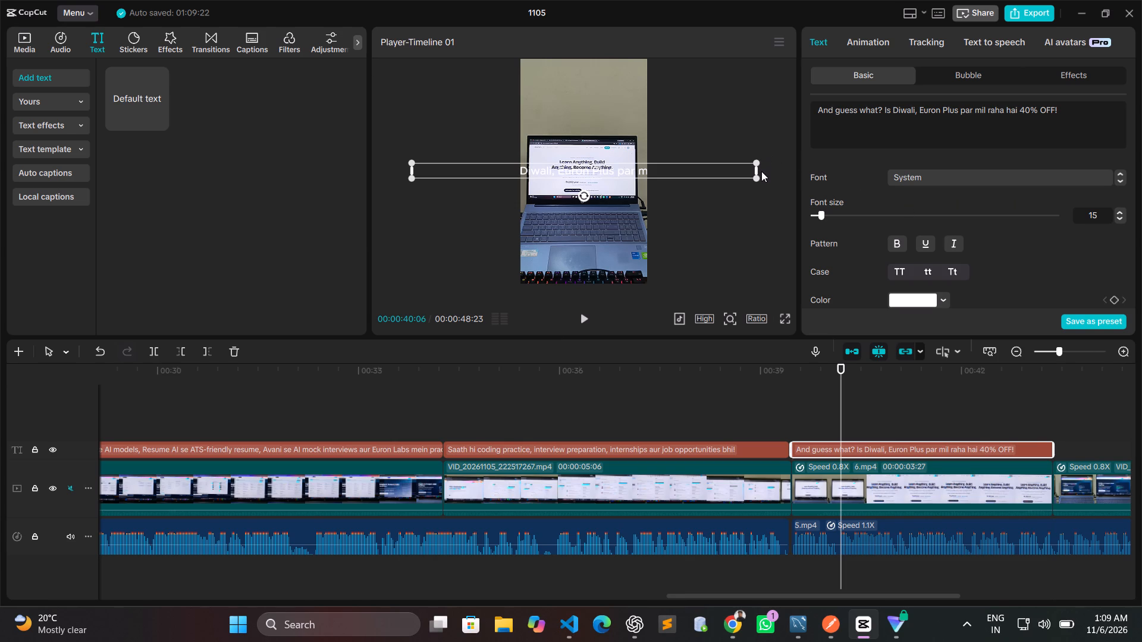
Narrow the sixth caption's text box so it wraps inside the video frame, and place it centred over the lower part.
drag(757, 171, 660, 166)
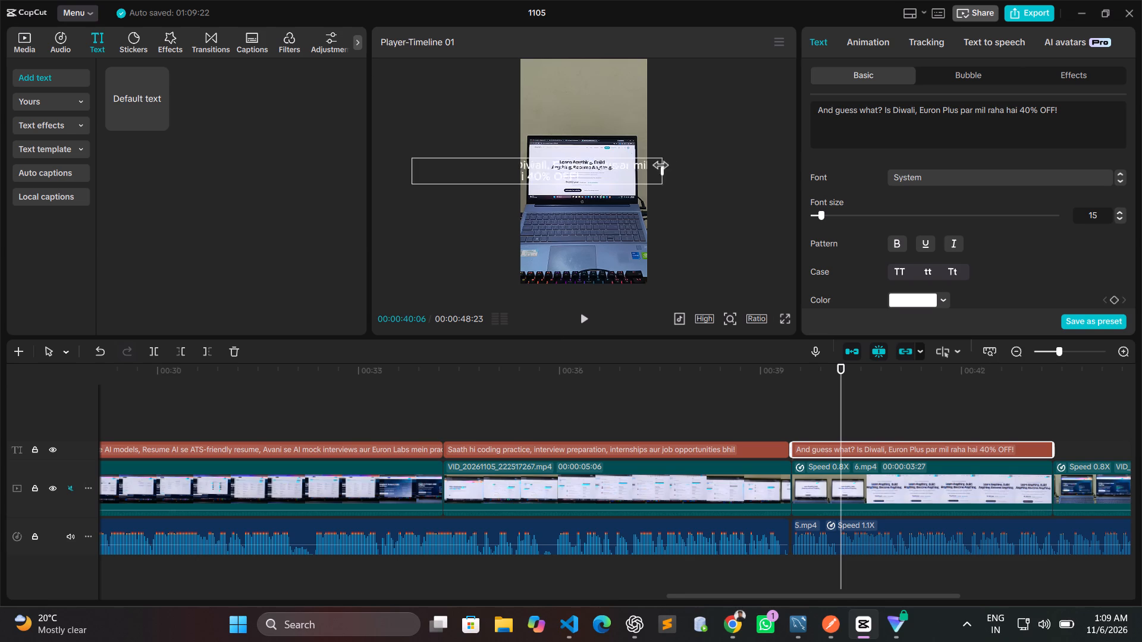
drag(660, 166, 498, 182)
drag(453, 173, 582, 244)
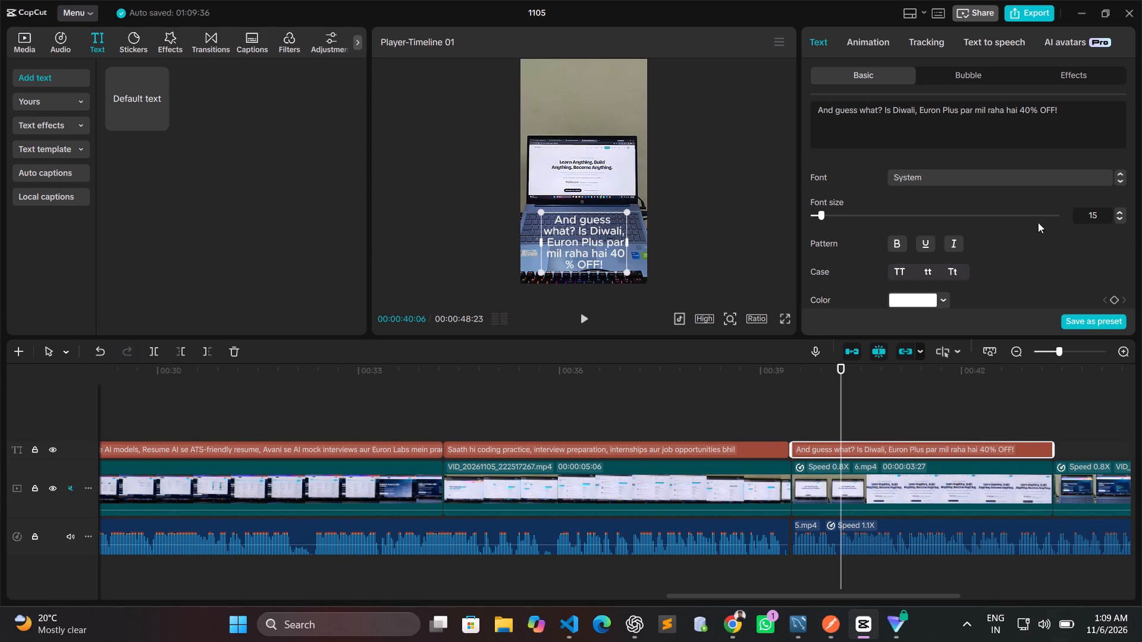
Set the sixth caption's font size to 9 and make it bold.
triple_click(1121, 218)
double_click(1121, 218)
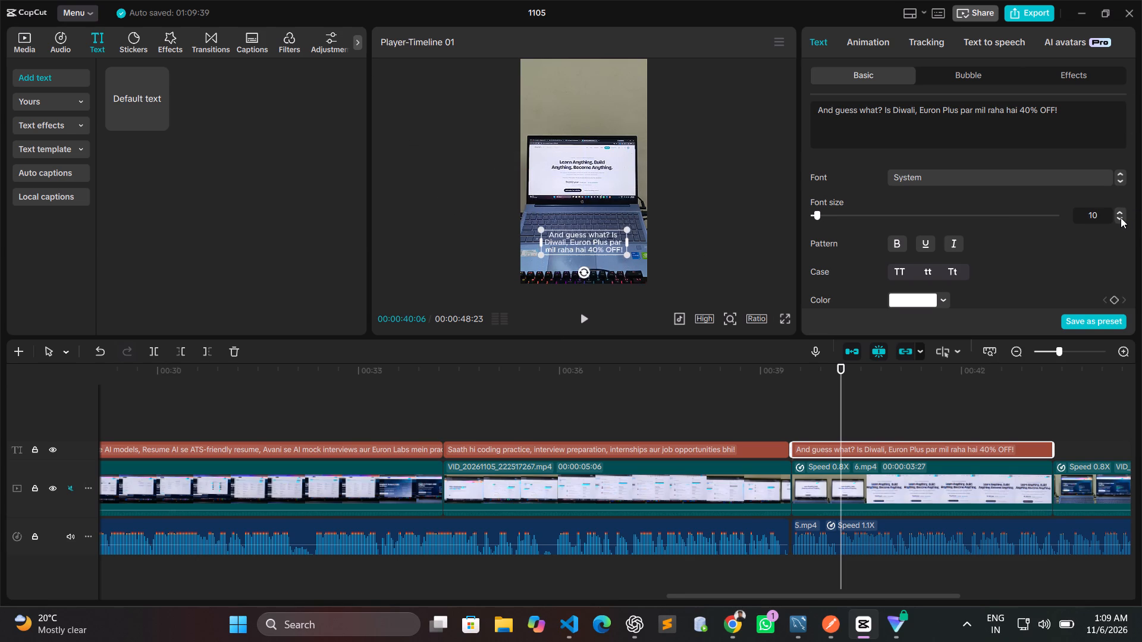
click(1121, 218)
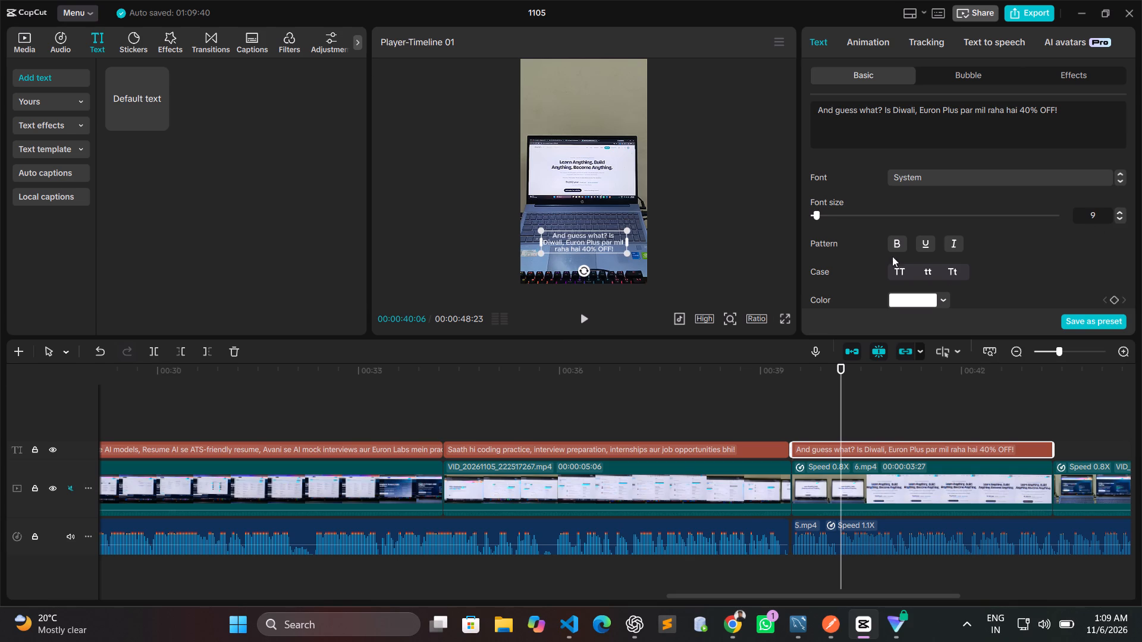
click(892, 244)
Move the sixth caption lower, near the bottom edge of the video frame and roughly centred horizontally.
click(610, 234)
drag(610, 234, 610, 248)
drag(595, 238, 595, 243)
drag(595, 243, 595, 257)
click(615, 235)
drag(617, 233, 617, 255)
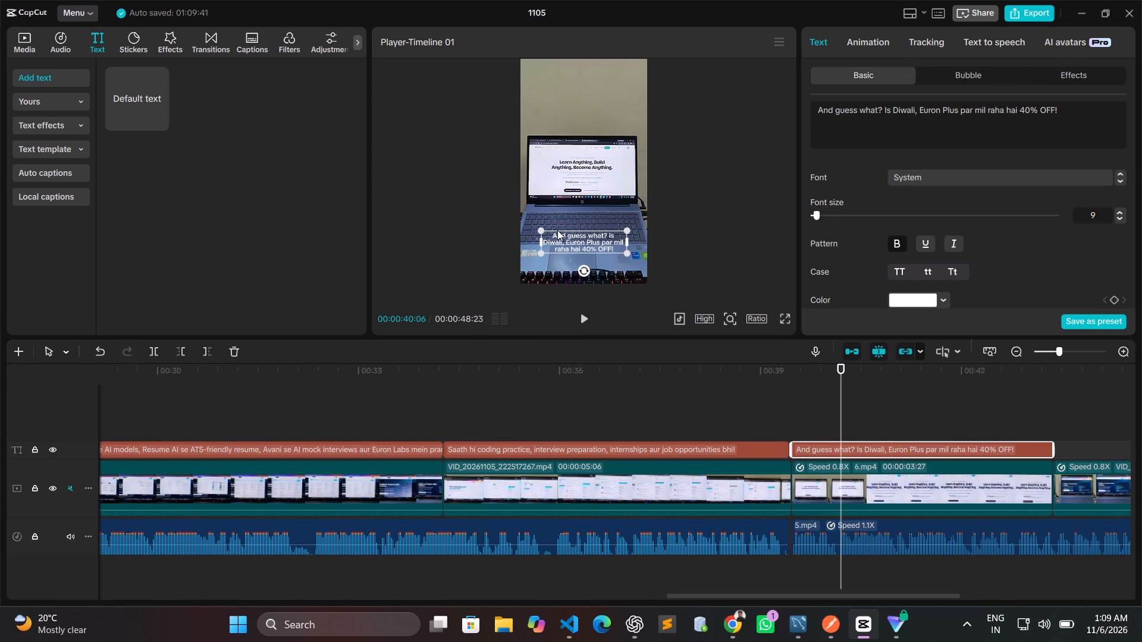
click(552, 236)
drag(569, 244, 569, 266)
click(579, 247)
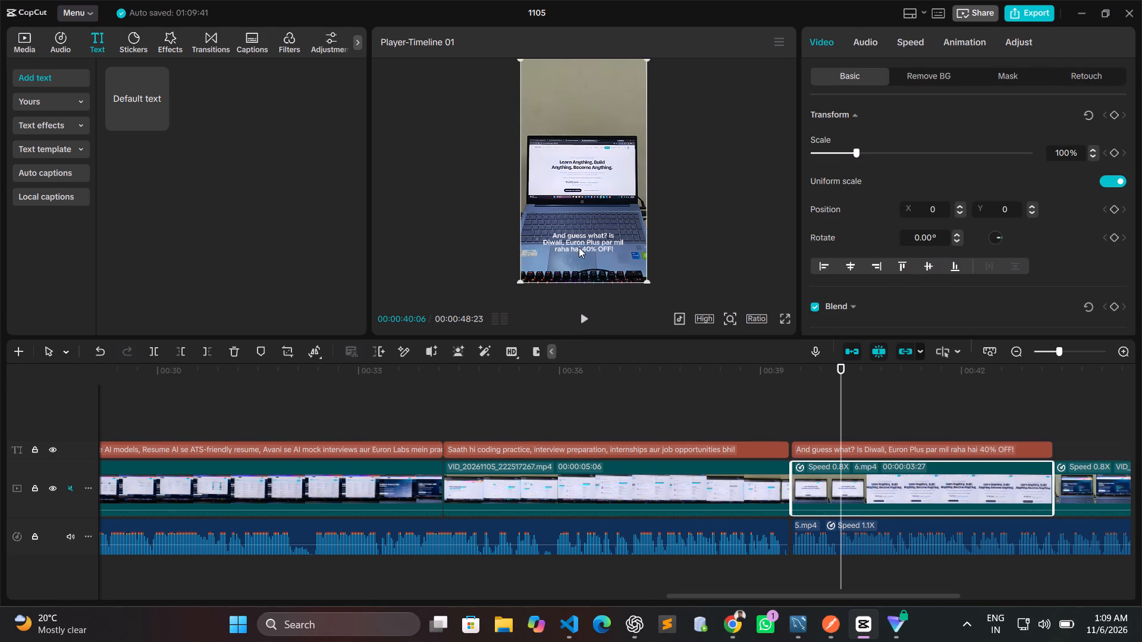
drag(579, 247, 579, 272)
click(579, 272)
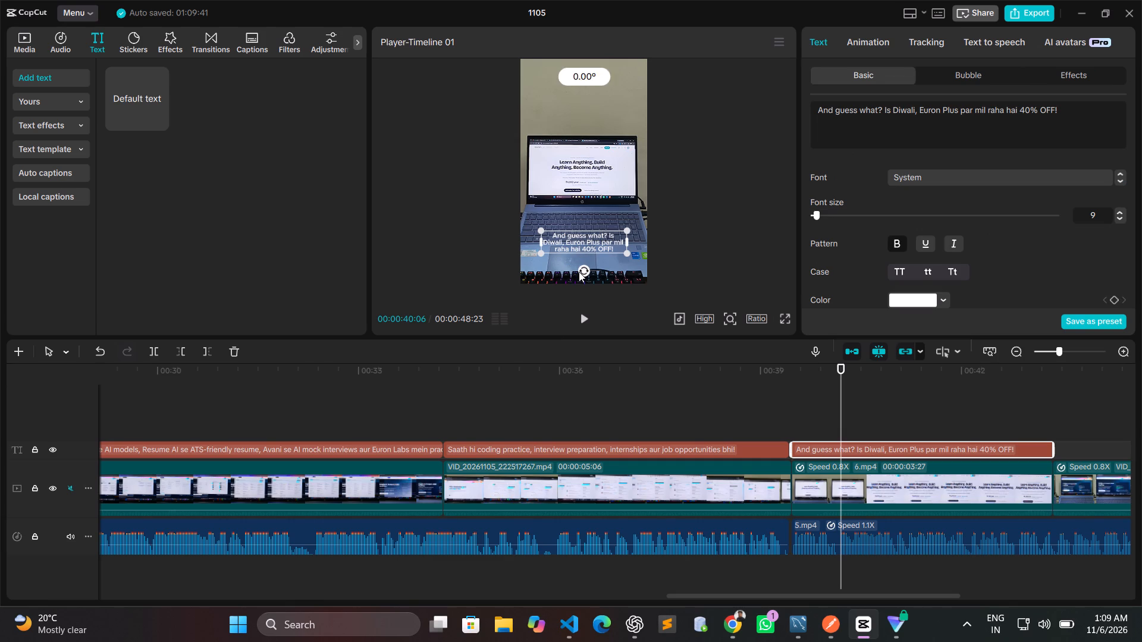
click(600, 195)
click(596, 238)
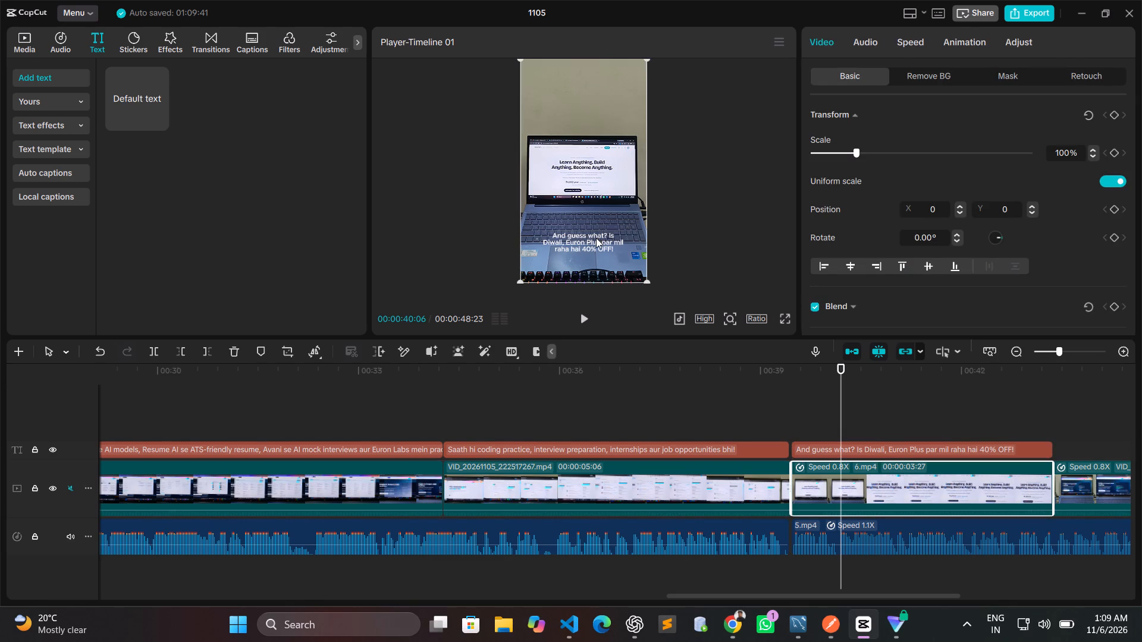
drag(596, 238, 603, 259)
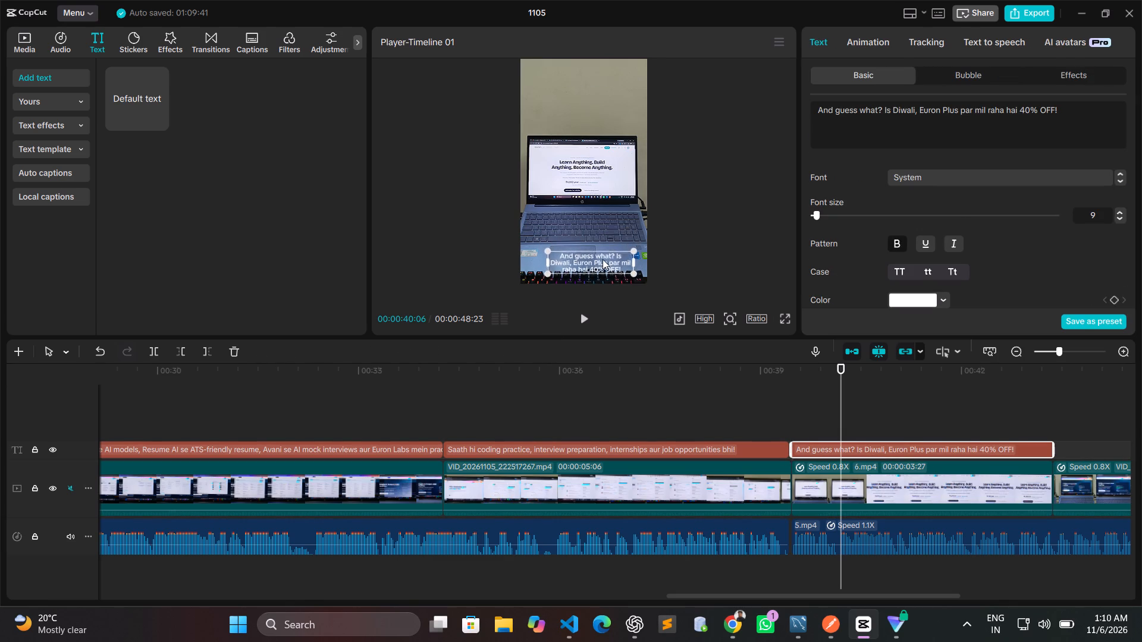
drag(603, 259, 591, 255)
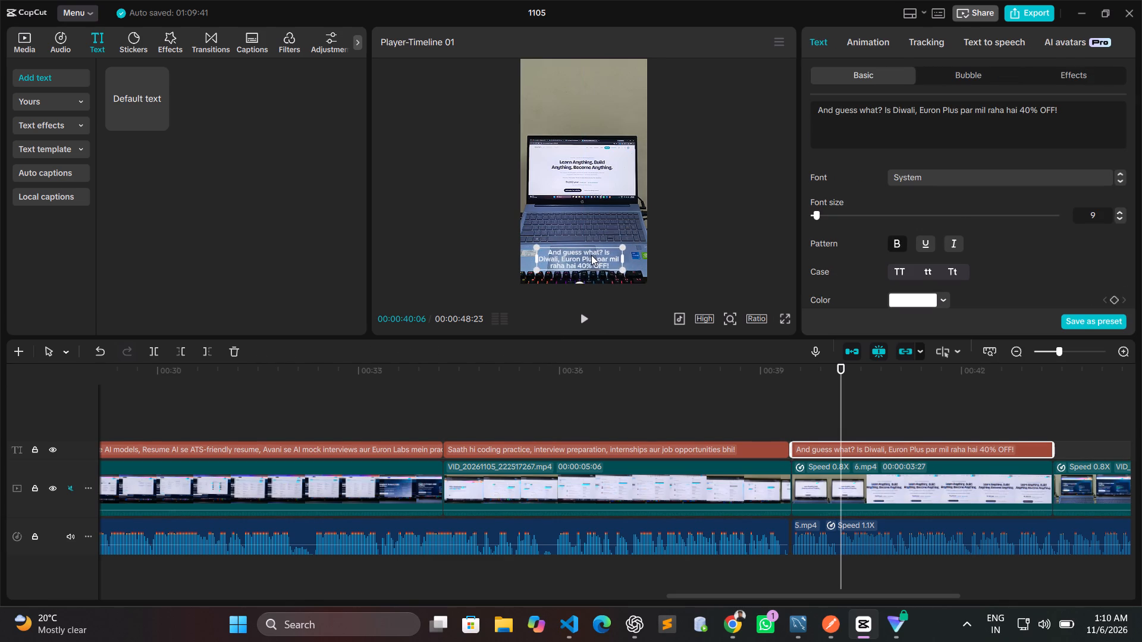
drag(591, 255, 591, 256)
Apply the first white preset text style with a dark outline to the sixth caption.
scroll(942, 285, down, 1)
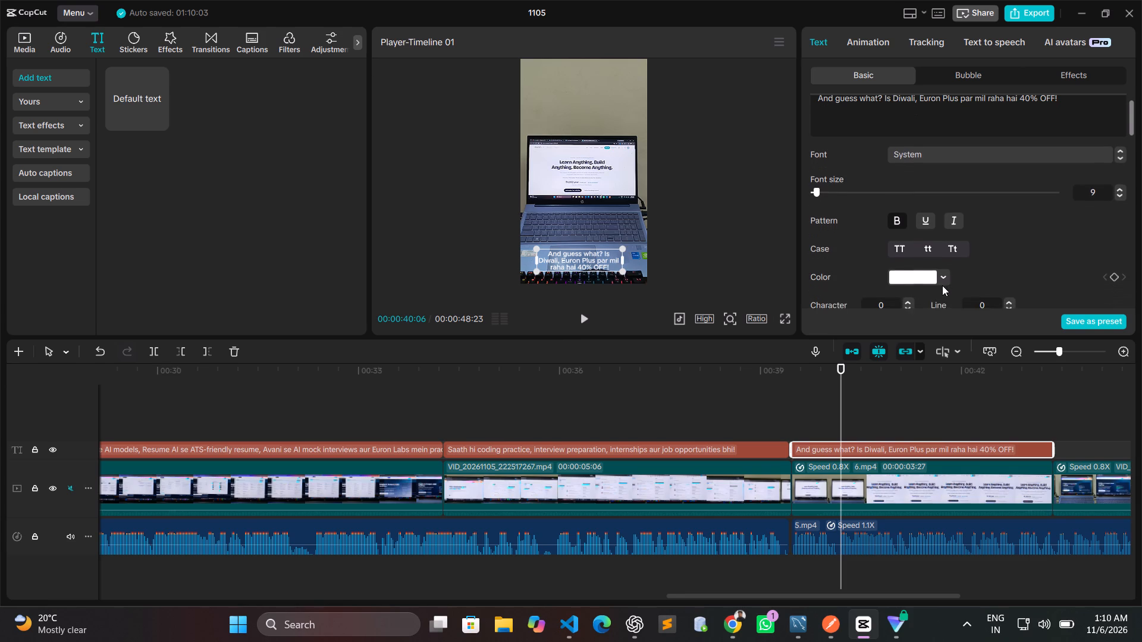
scroll(942, 285, down, 3)
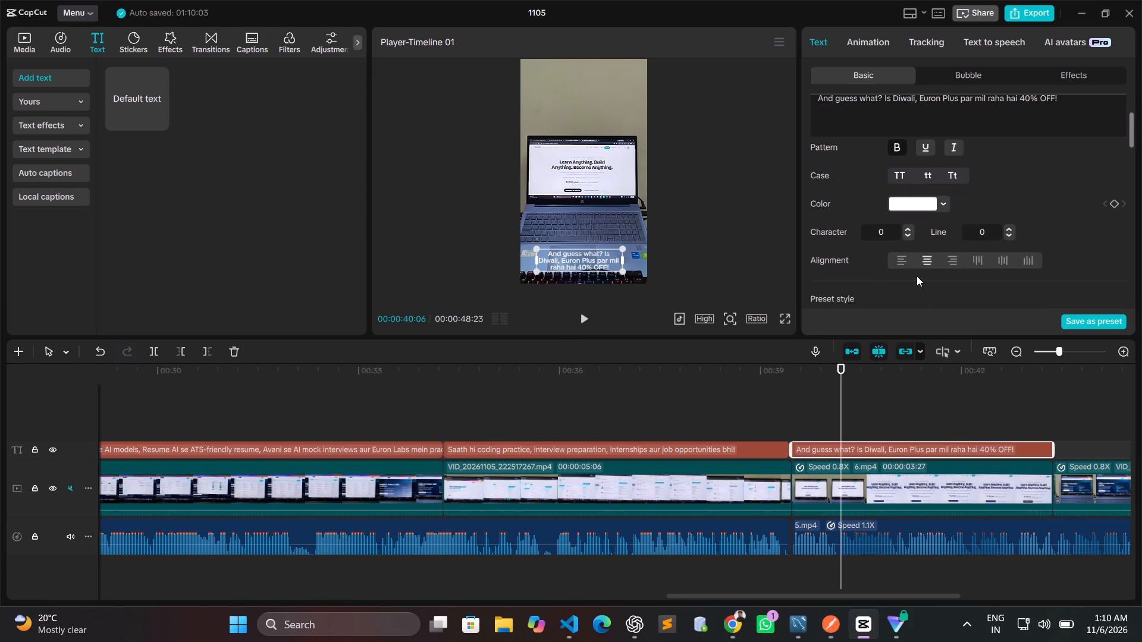
scroll(917, 276, down, 1)
click(866, 295)
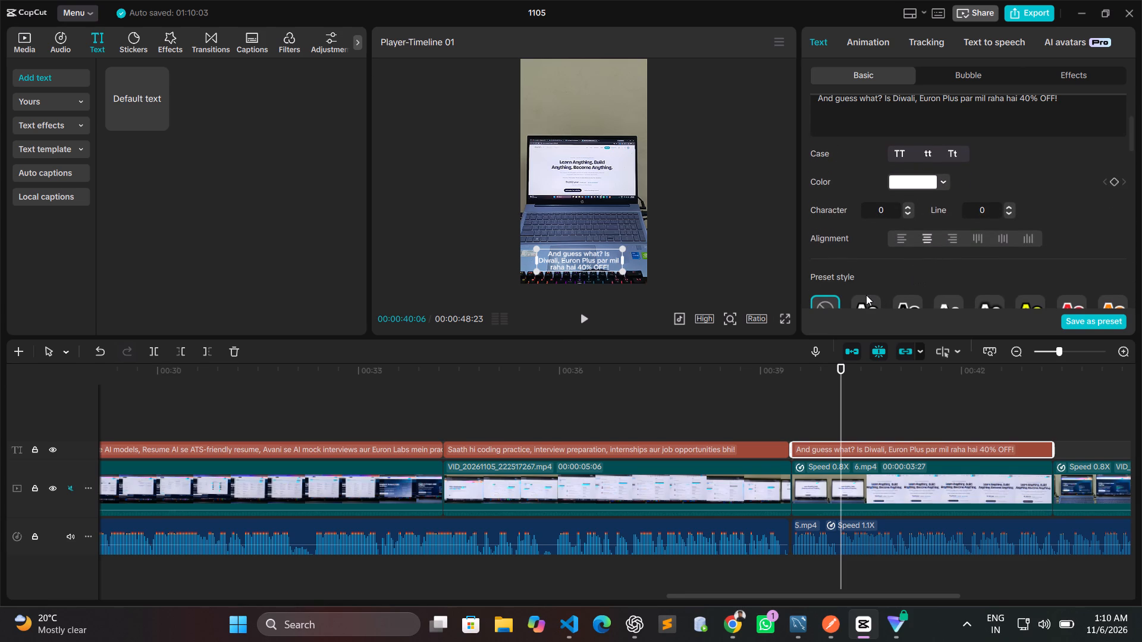
click(867, 291)
scroll(867, 291, down, 1)
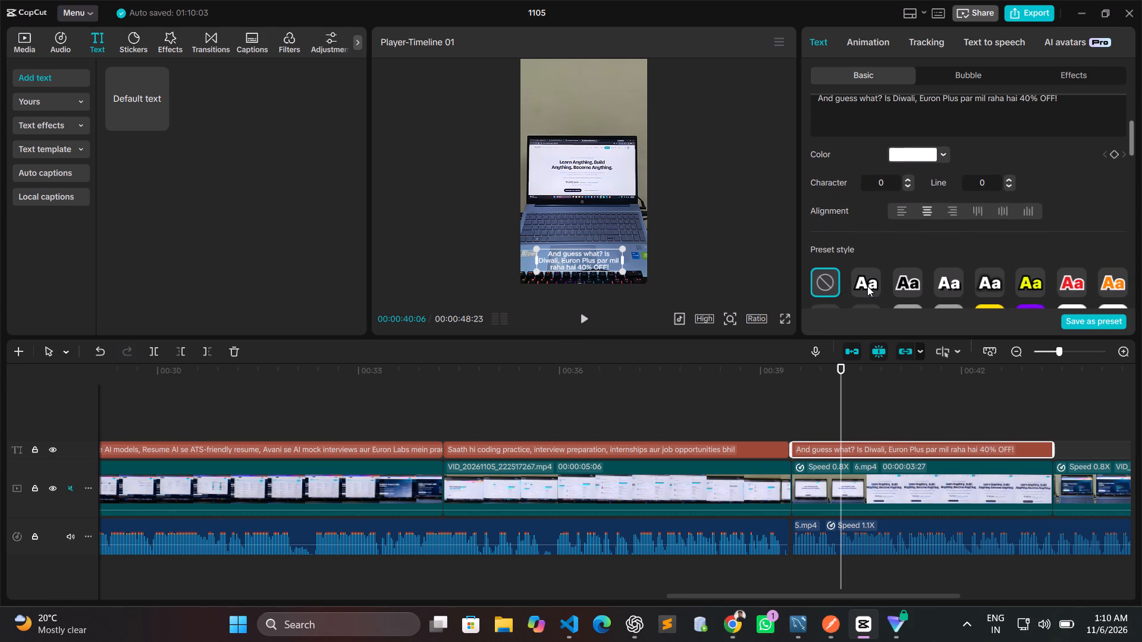
click(867, 285)
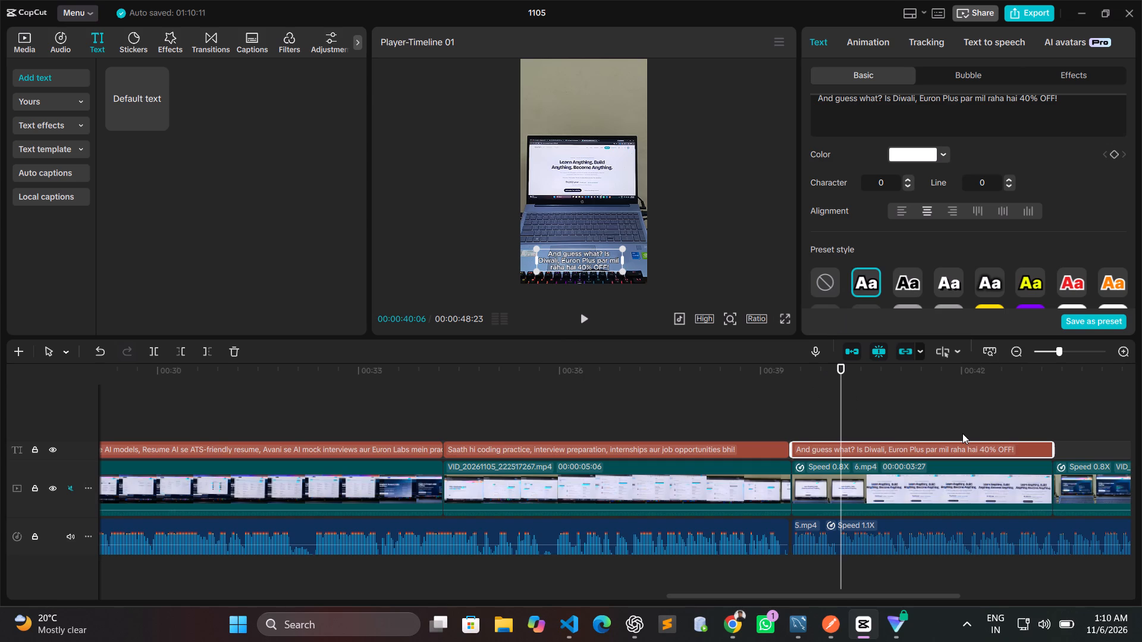
scroll(962, 433, left, 2)
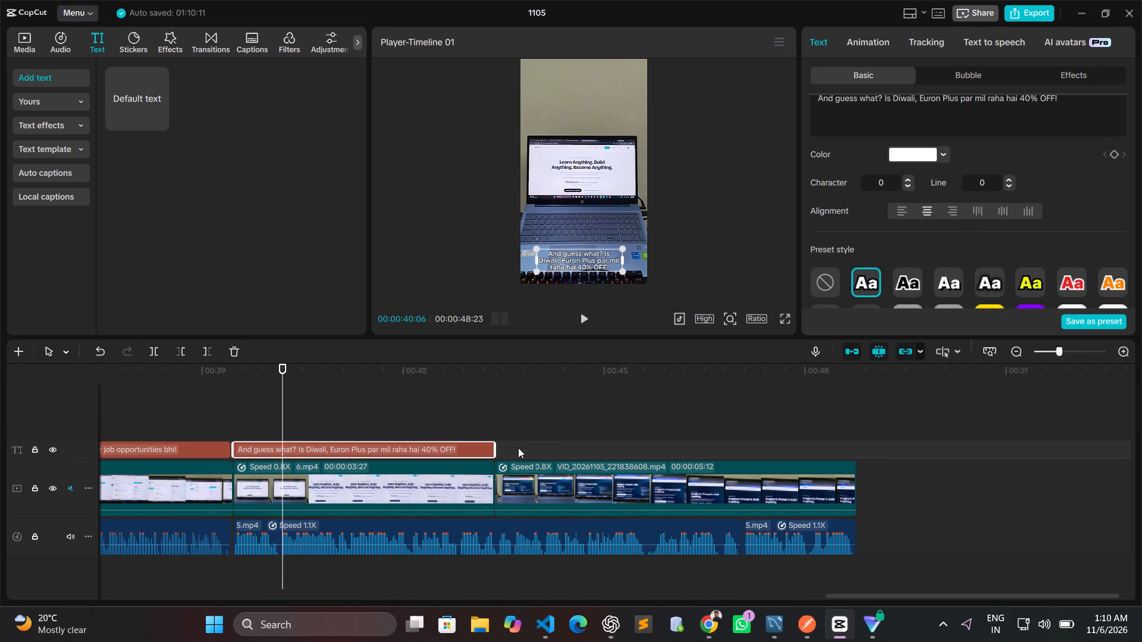
click(518, 448)
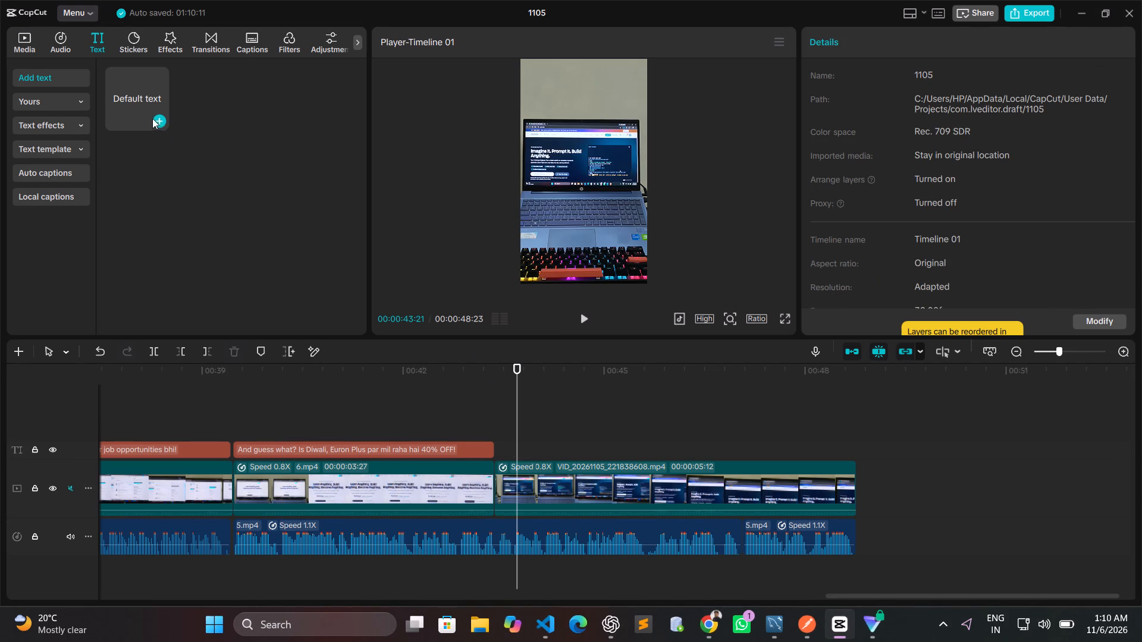
click(158, 122)
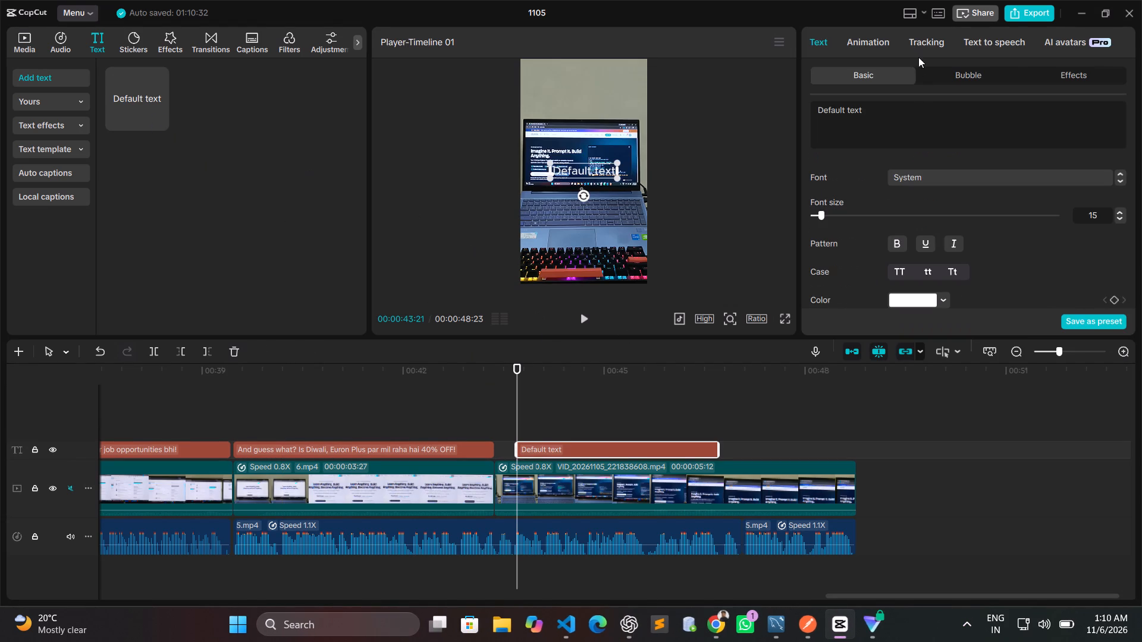
click(910, 124)
key(ctrl+a)
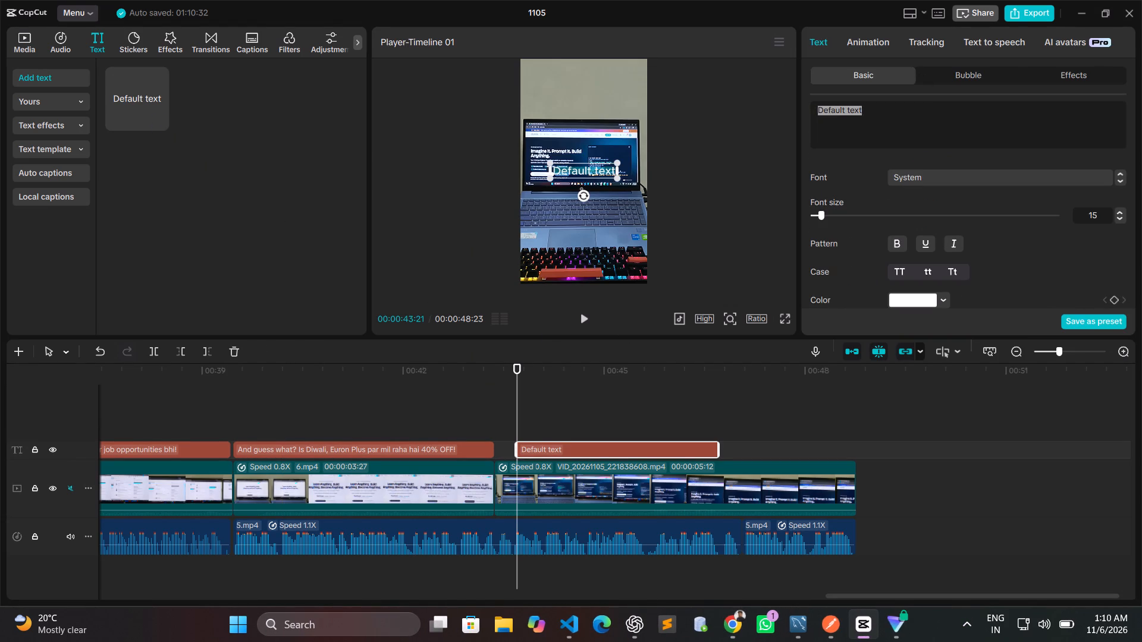
key(ctrl+v)
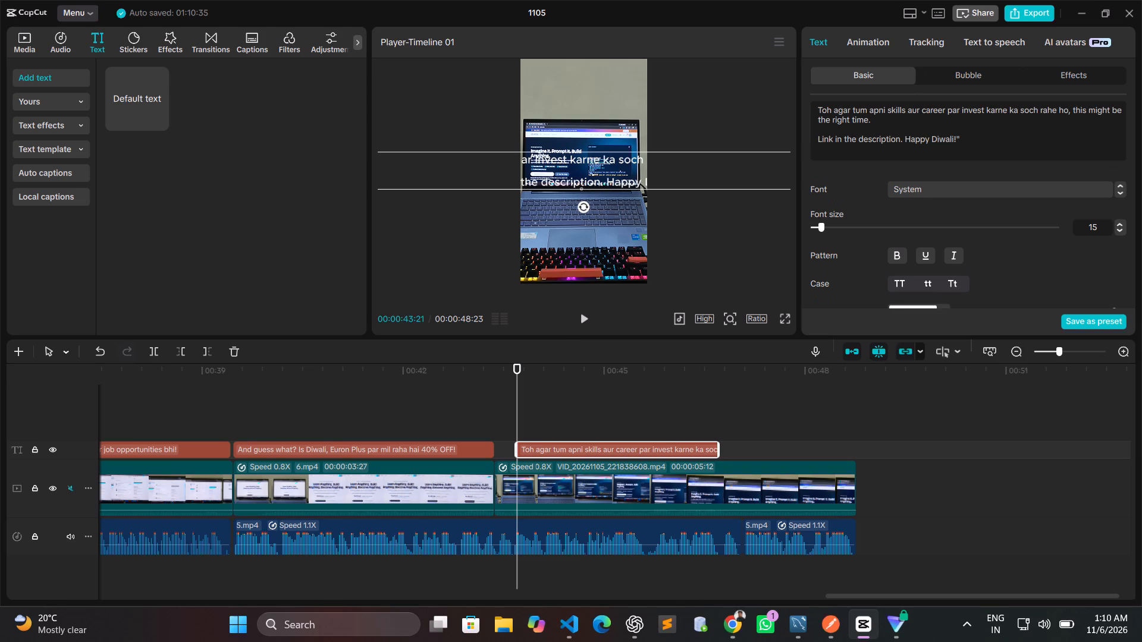
click(889, 129)
key(BackSpace)
click(751, 169)
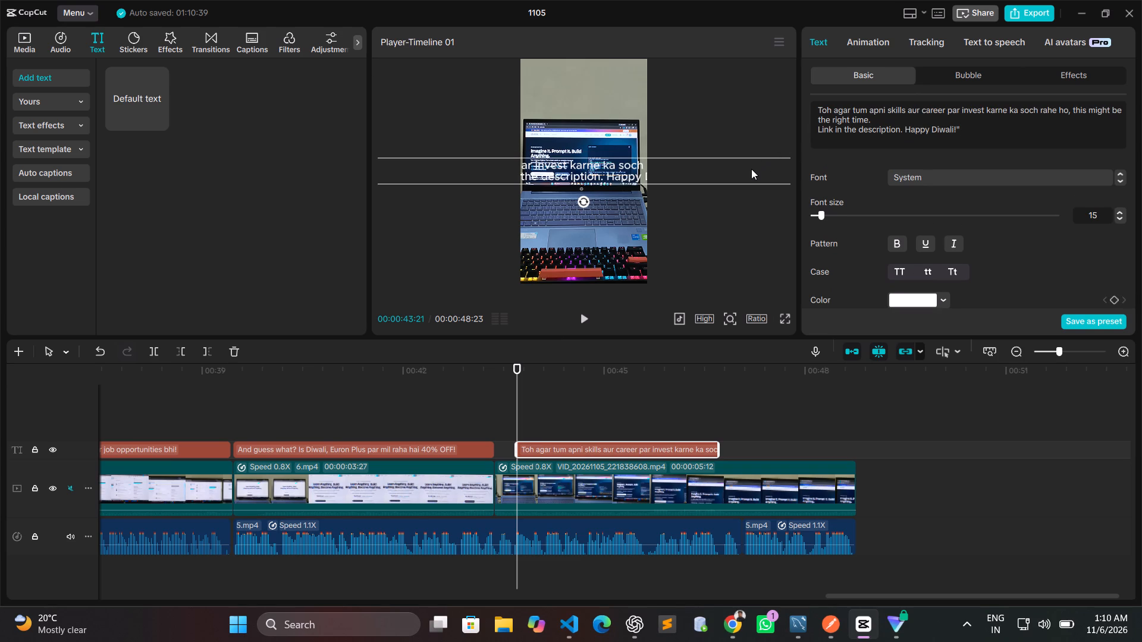
scroll(522, 175, right, 2)
Narrow the seventh caption's text box so its lines wrap within the video frame, and centre it horizontally over the laptop keyboard.
drag(750, 162, 647, 205)
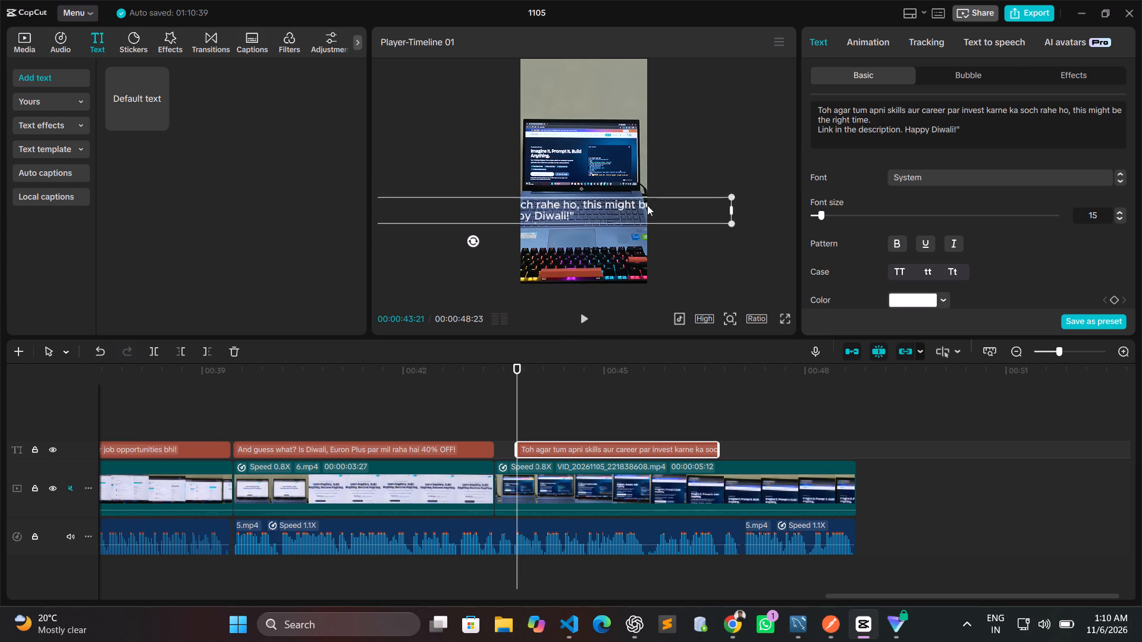
drag(647, 205, 653, 210)
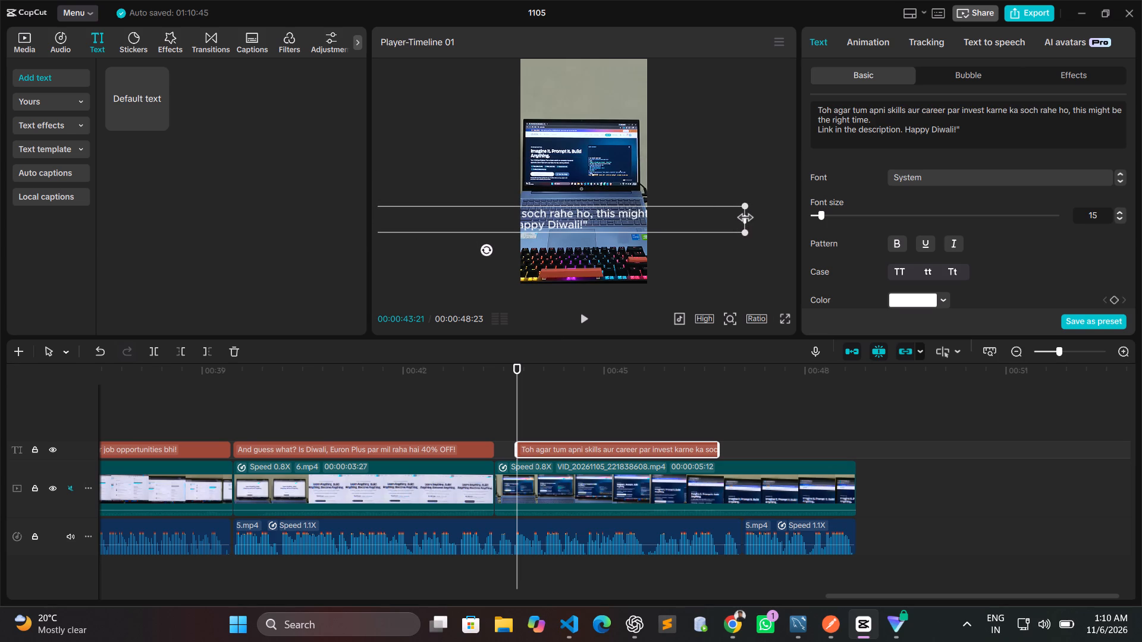
drag(745, 218, 410, 200)
drag(387, 213, 681, 215)
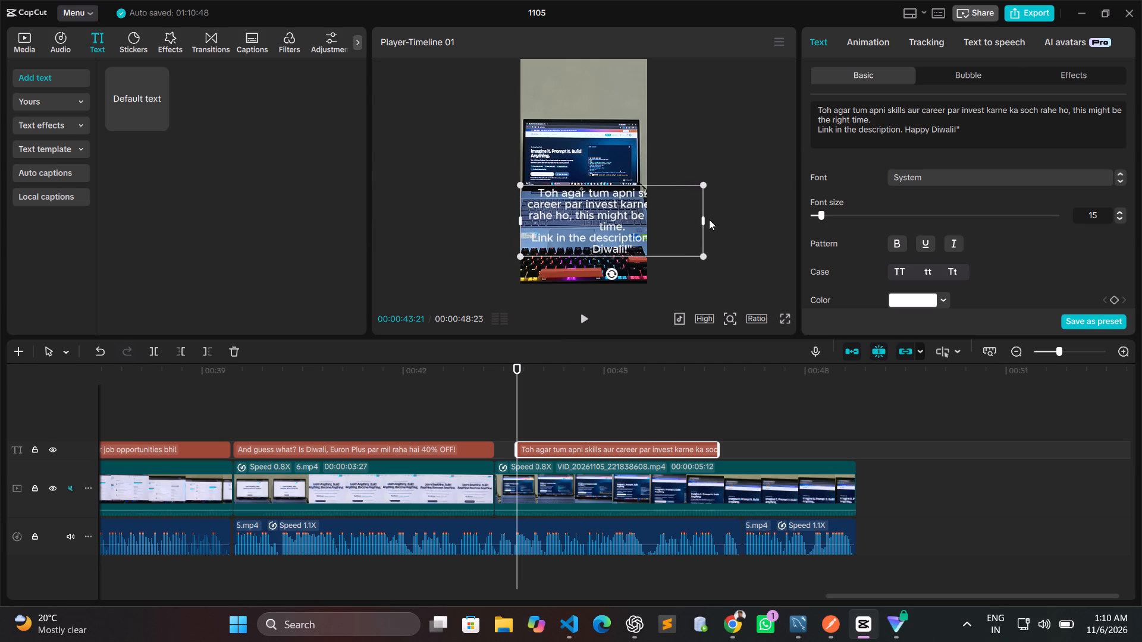
drag(702, 222, 625, 226)
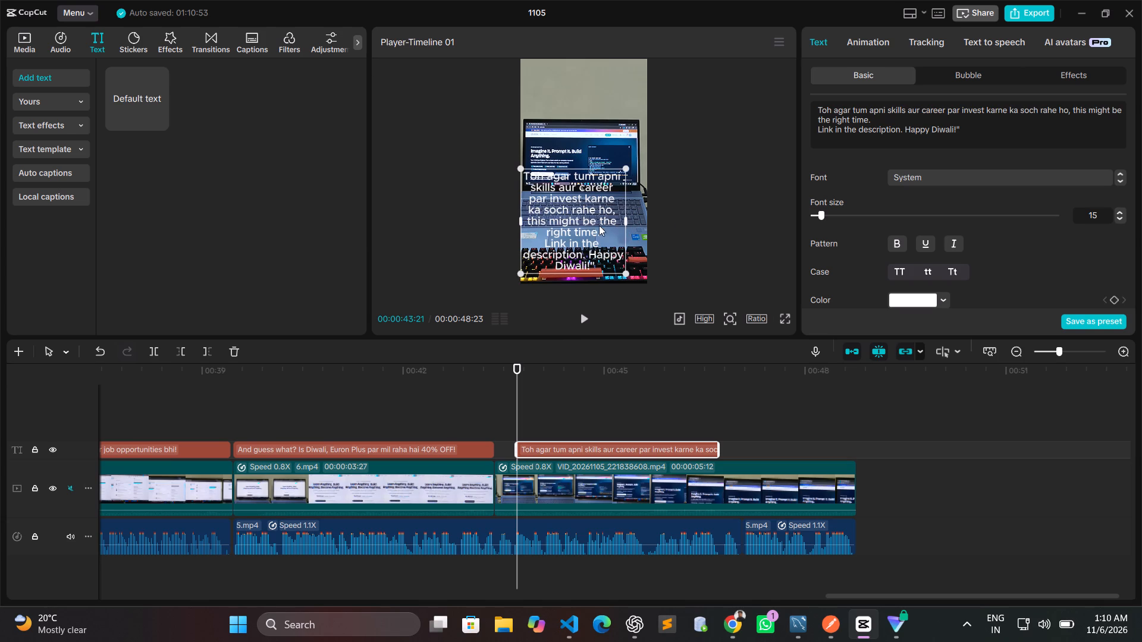
drag(596, 222, 629, 221)
drag(617, 220, 592, 220)
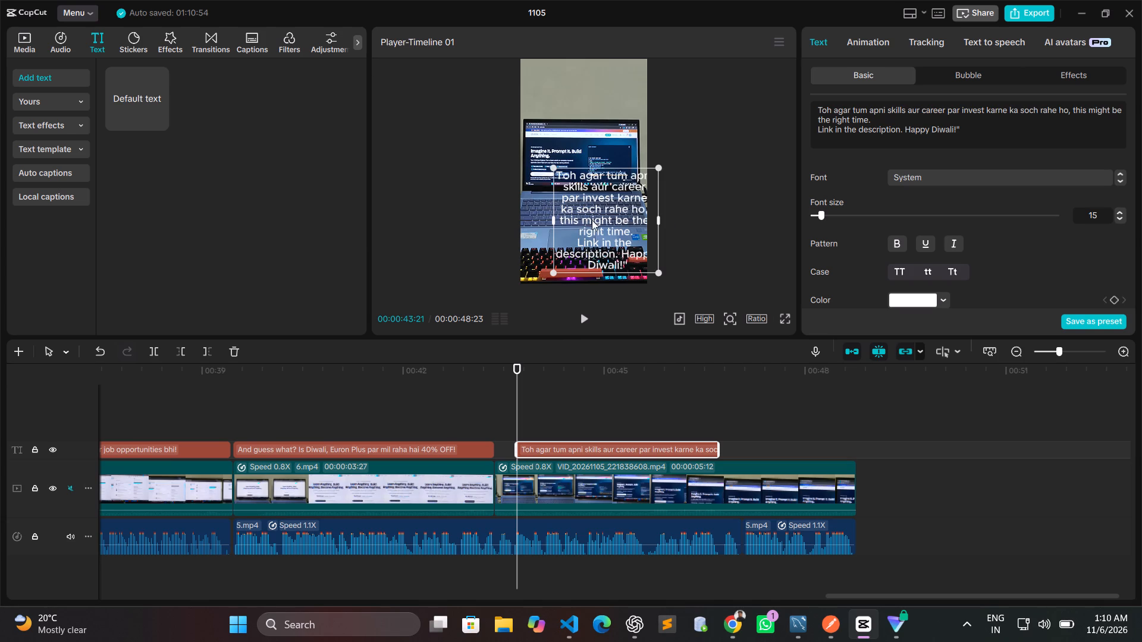
drag(592, 220, 584, 219)
drag(597, 214, 564, 215)
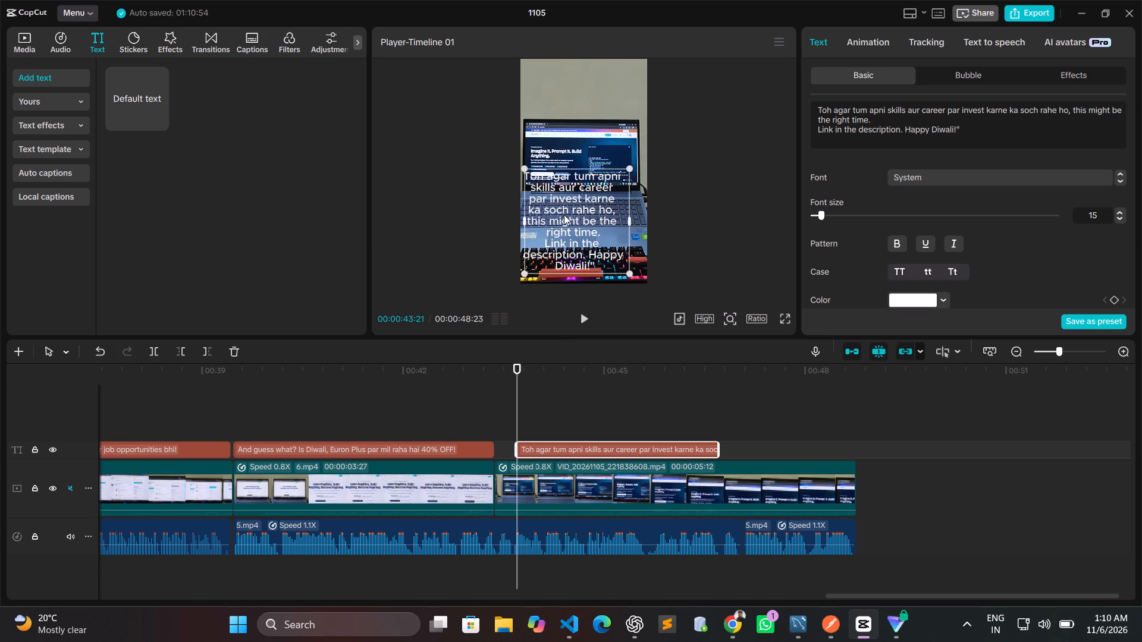
drag(564, 215, 575, 213)
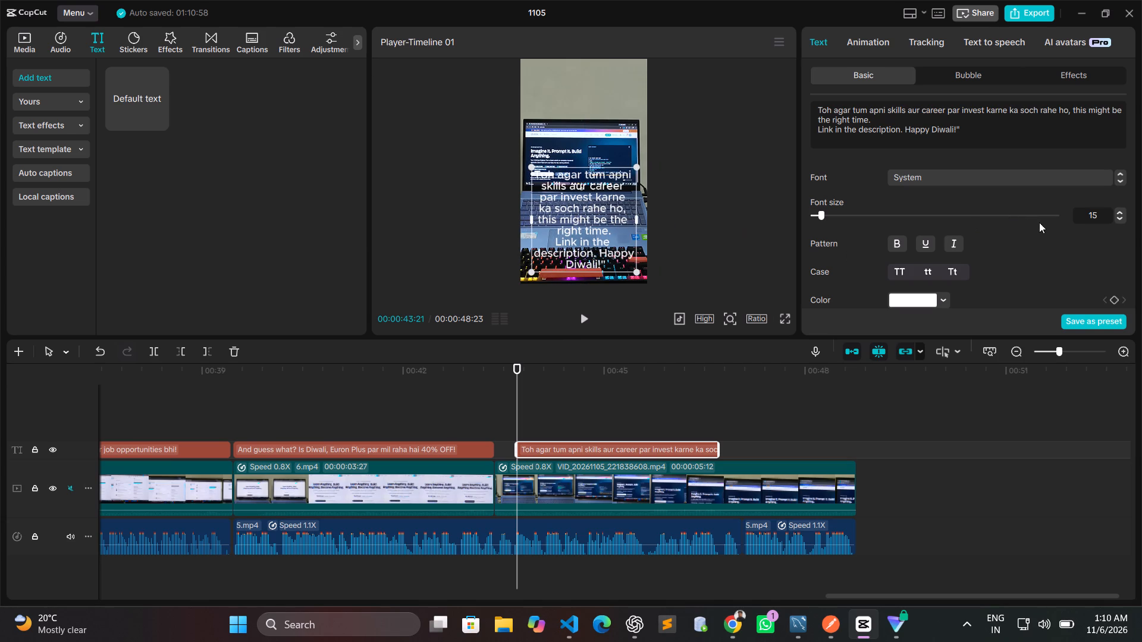
Set the seventh caption's font size to 10 and move it down near the bottom edge of the video frame.
triple_click(1118, 223)
click(1118, 223)
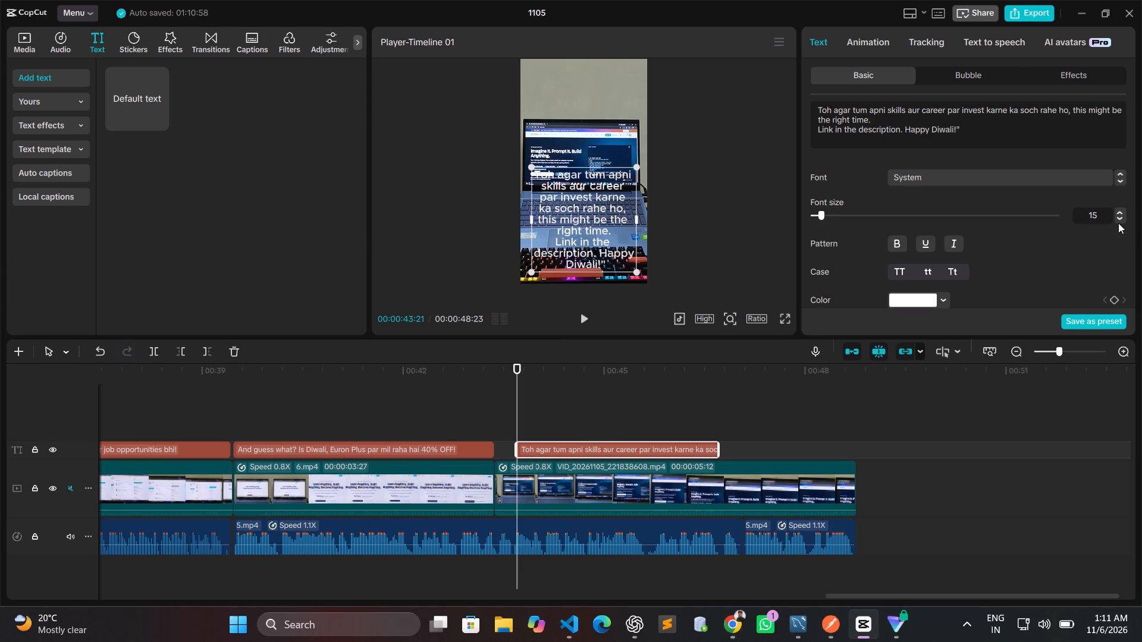
click(1118, 218)
triple_click(1118, 217)
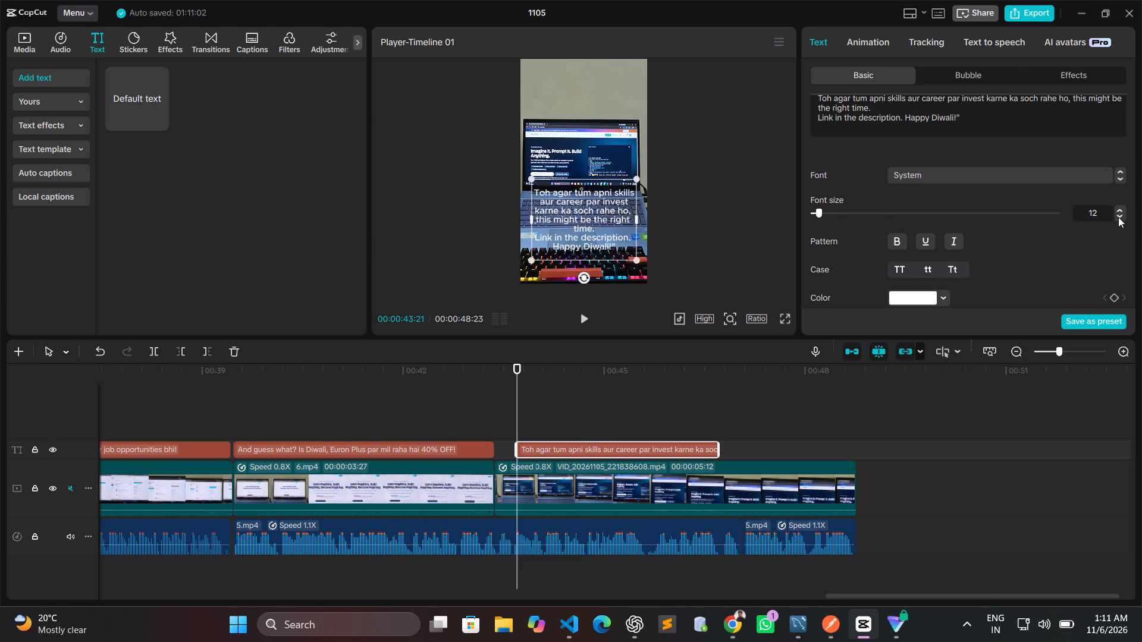
click(1118, 217)
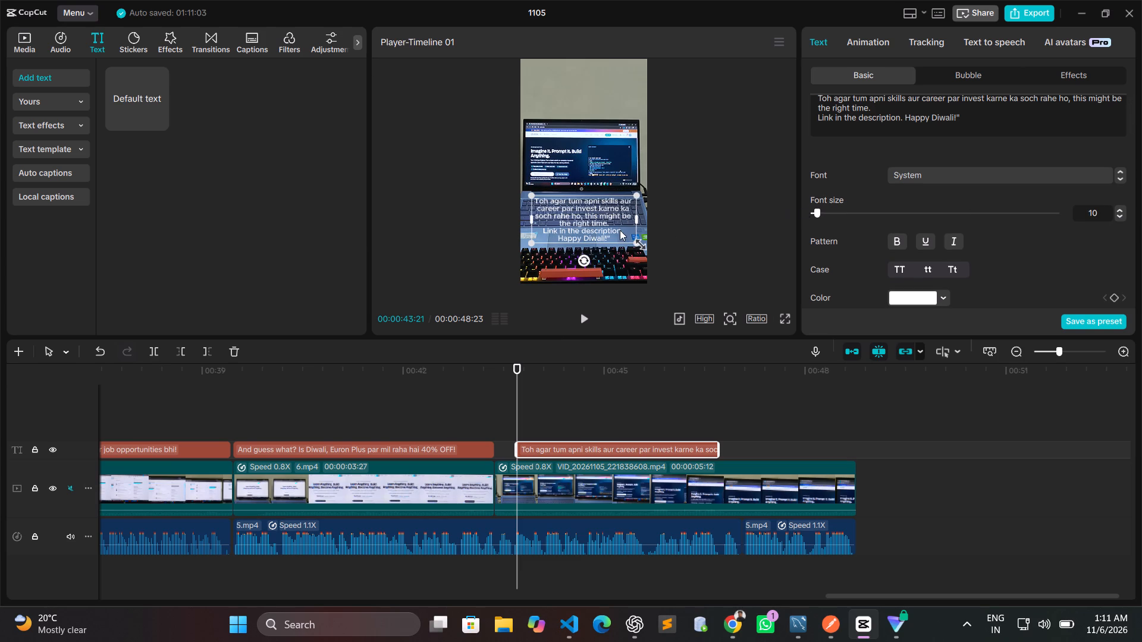
drag(620, 229, 619, 259)
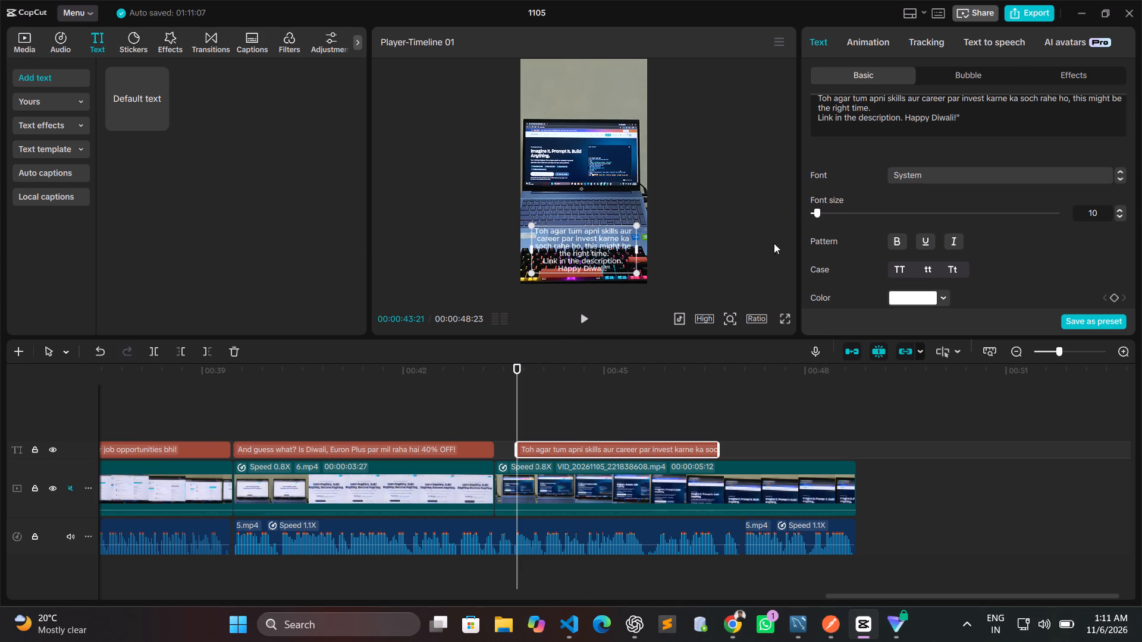
Make the seventh caption bold and apply the first white preset text style with a dark outline.
click(896, 247)
scroll(1025, 273, down, 1)
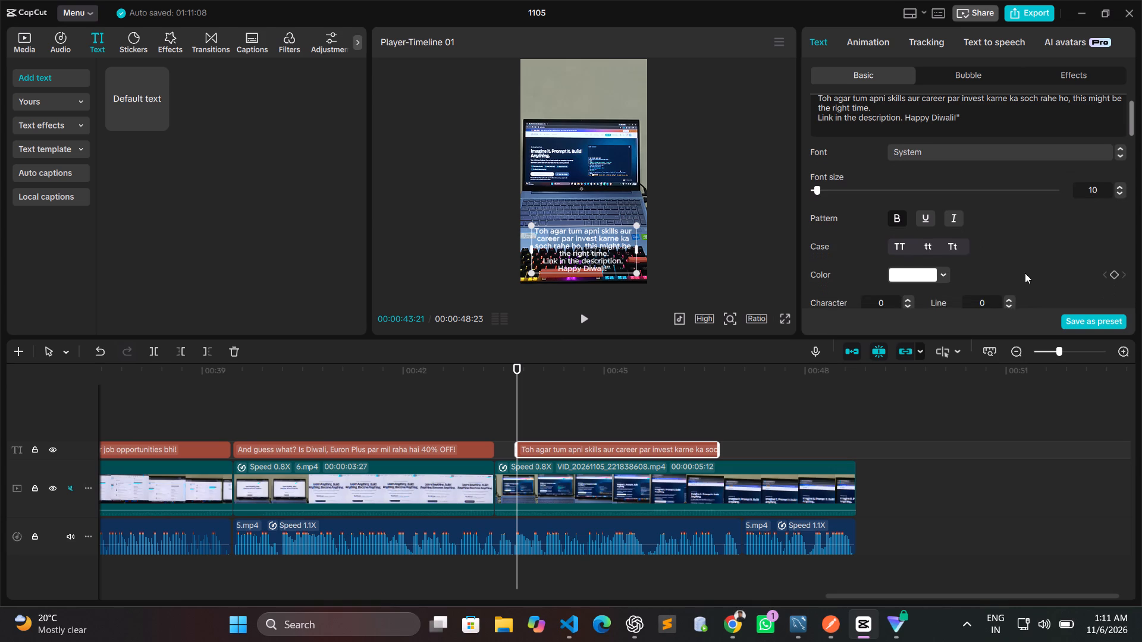
scroll(1025, 273, down, 1)
scroll(942, 269, down, 4)
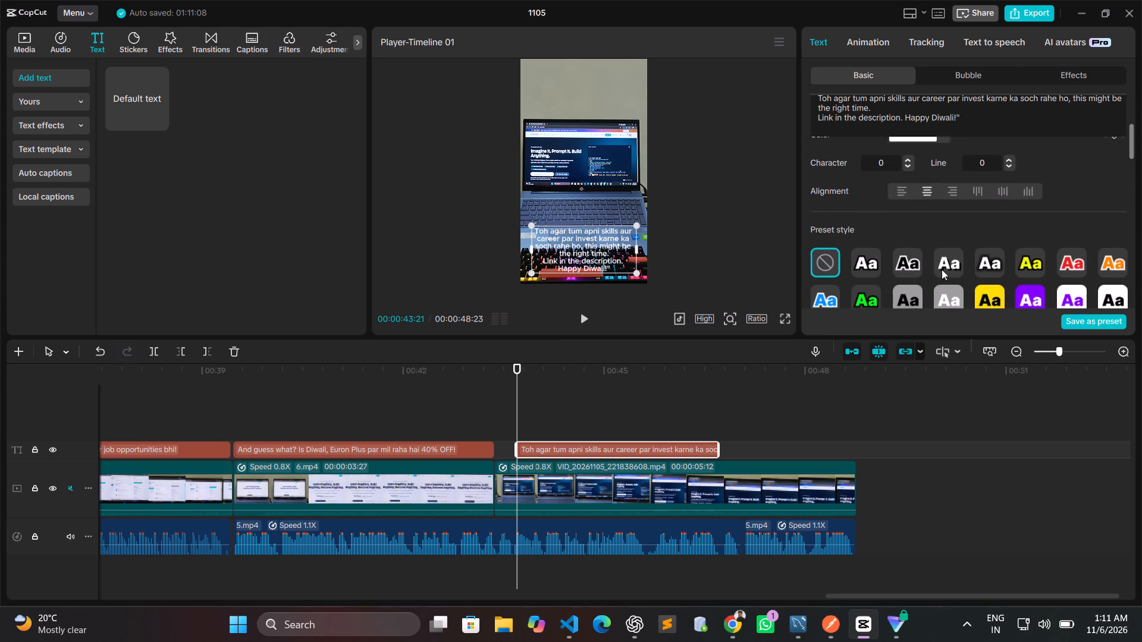
scroll(942, 269, down, 1)
click(874, 262)
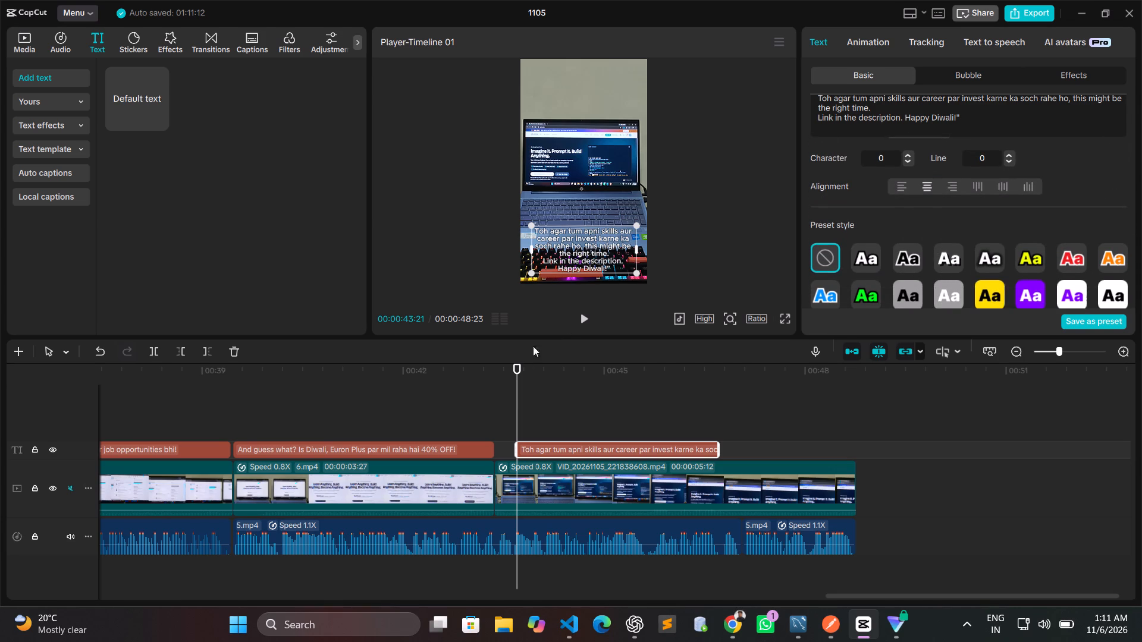
Extend the seventh caption's clip to start at 00:00:43:11, directly after the sixth caption, and end with the last video clip.
drag(516, 441, 500, 444)
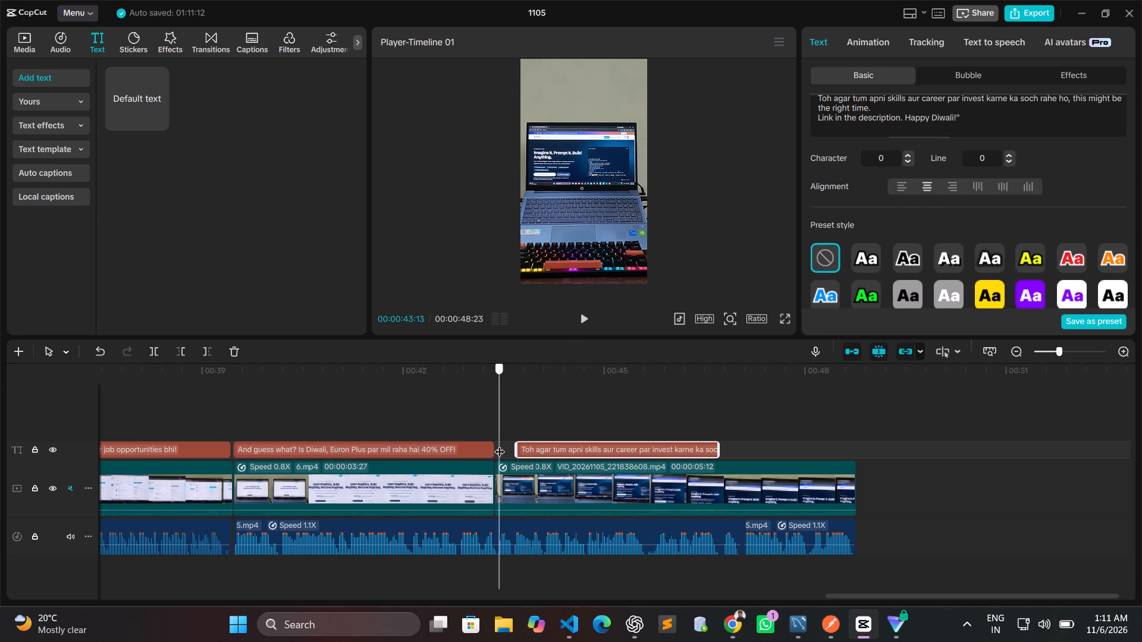
drag(500, 444, 499, 444)
click(539, 443)
click(538, 452)
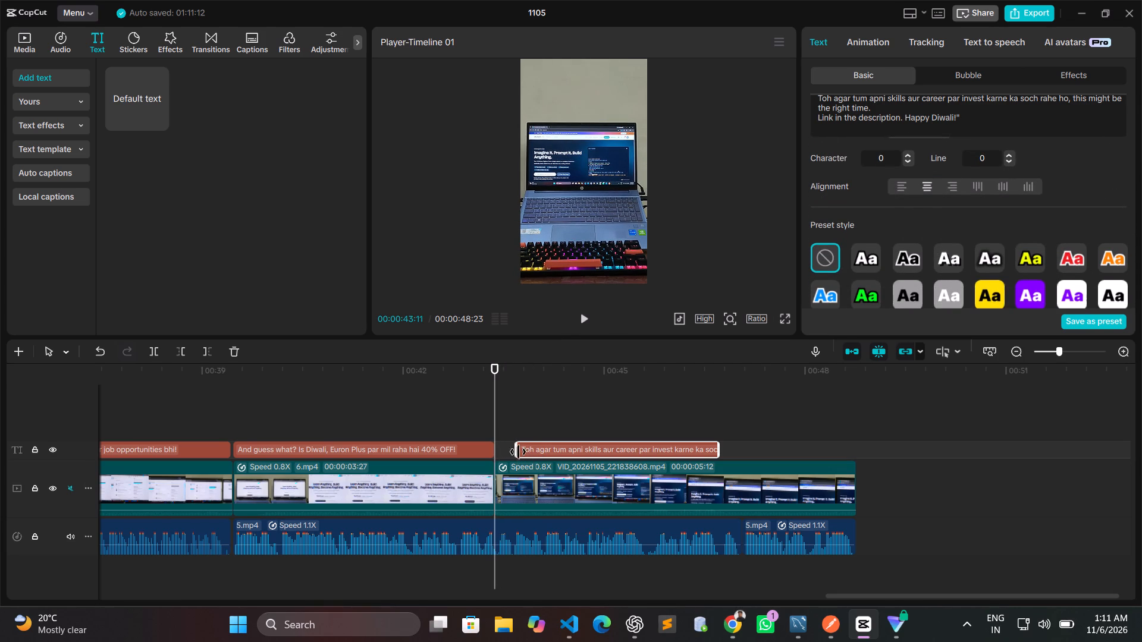
drag(516, 452, 489, 452)
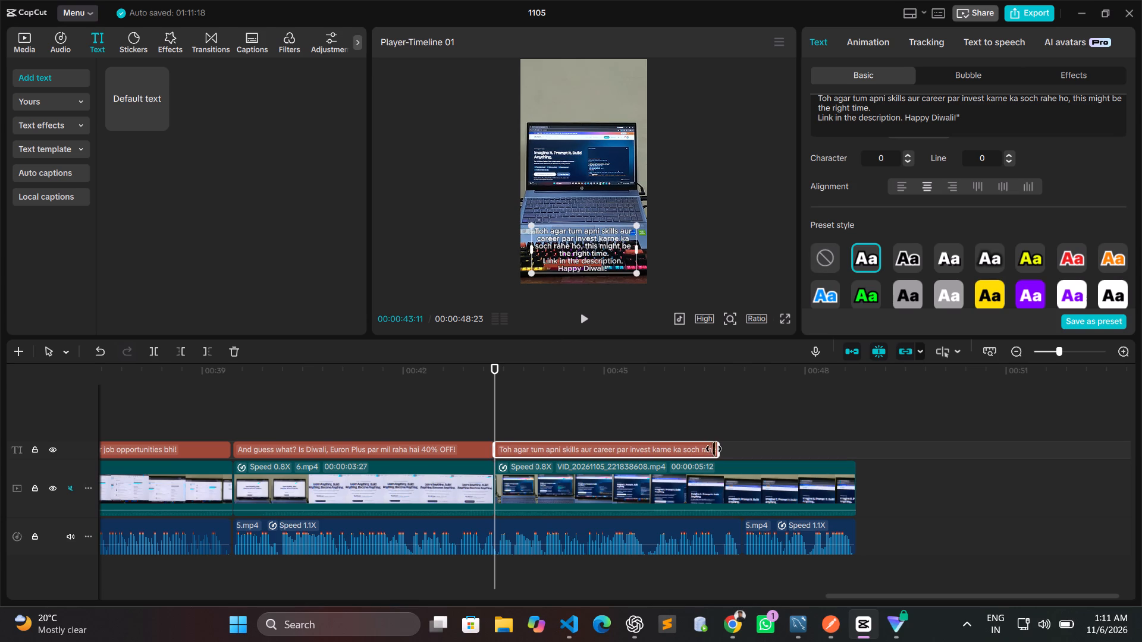
drag(721, 449, 857, 457)
Play the captioned video in full-screen preview from near its beginning to review it.
scroll(702, 458, right, 4)
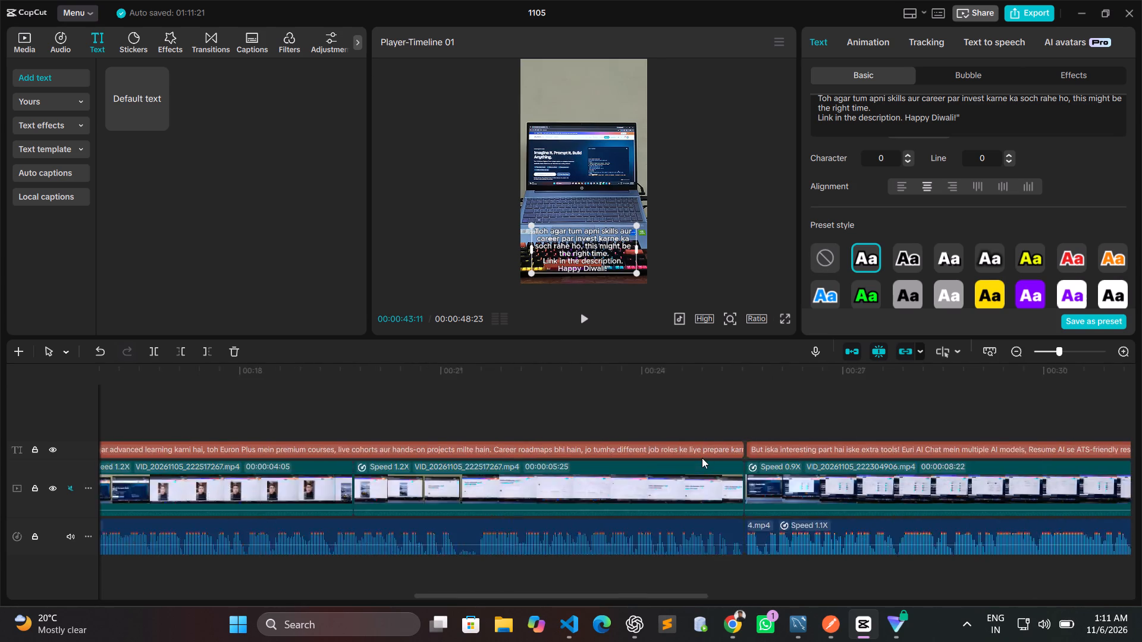
scroll(702, 458, right, 6)
click(790, 319)
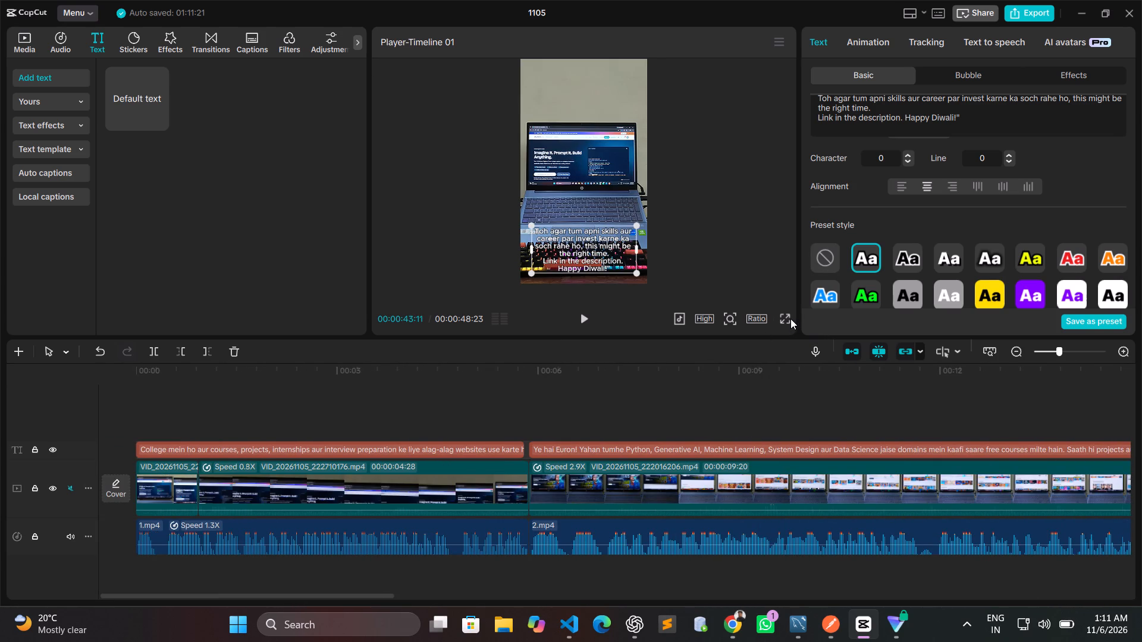
click(783, 317)
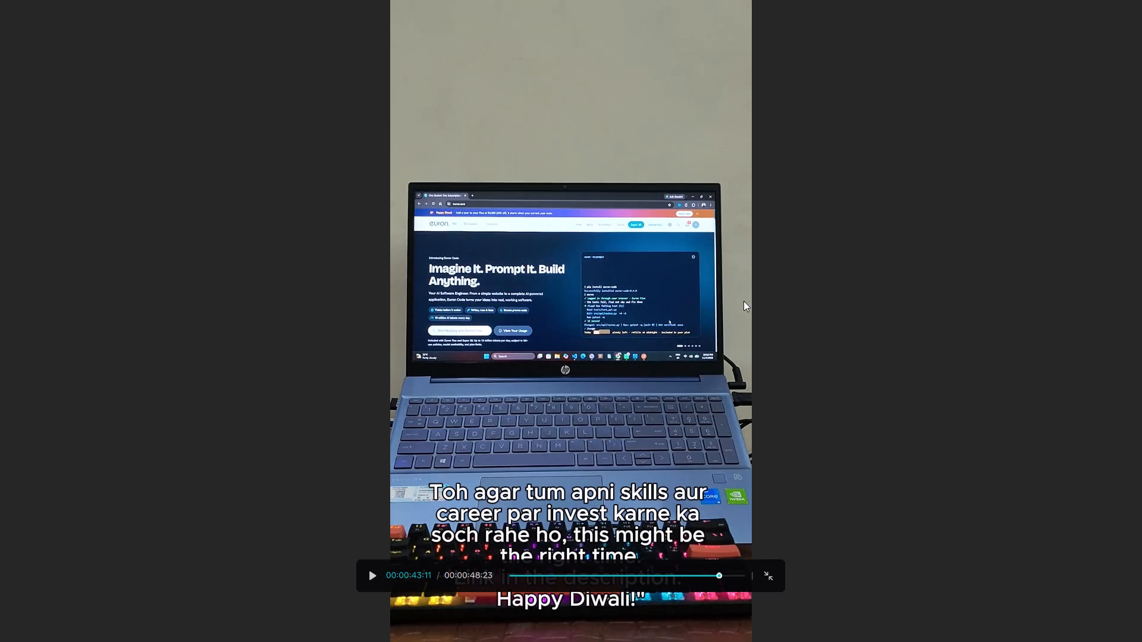
click(705, 292)
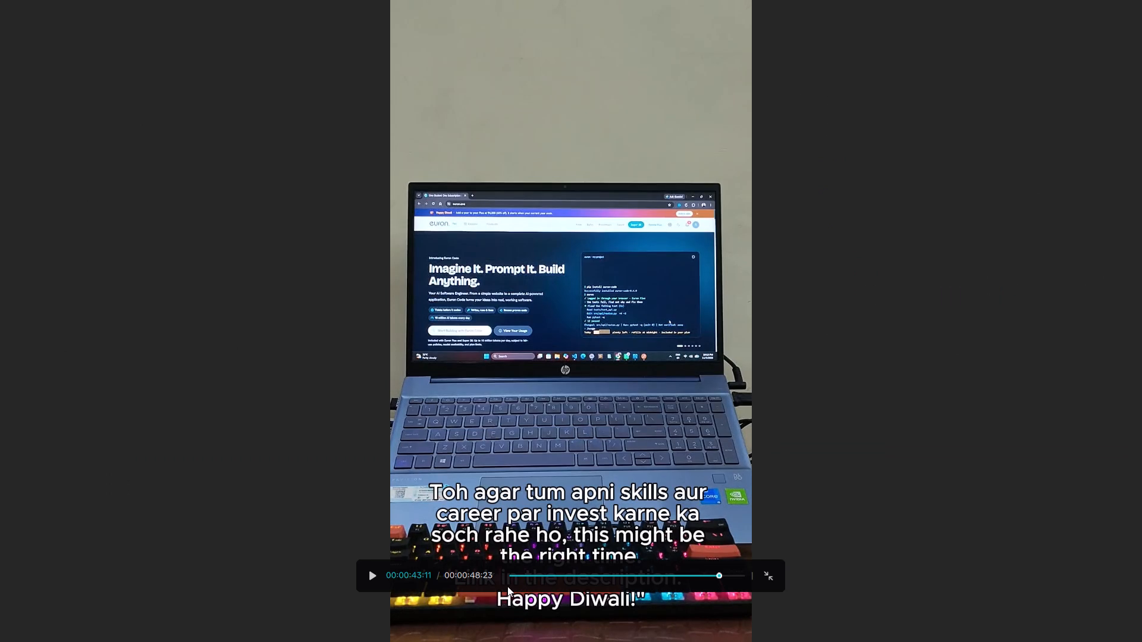
click(510, 575)
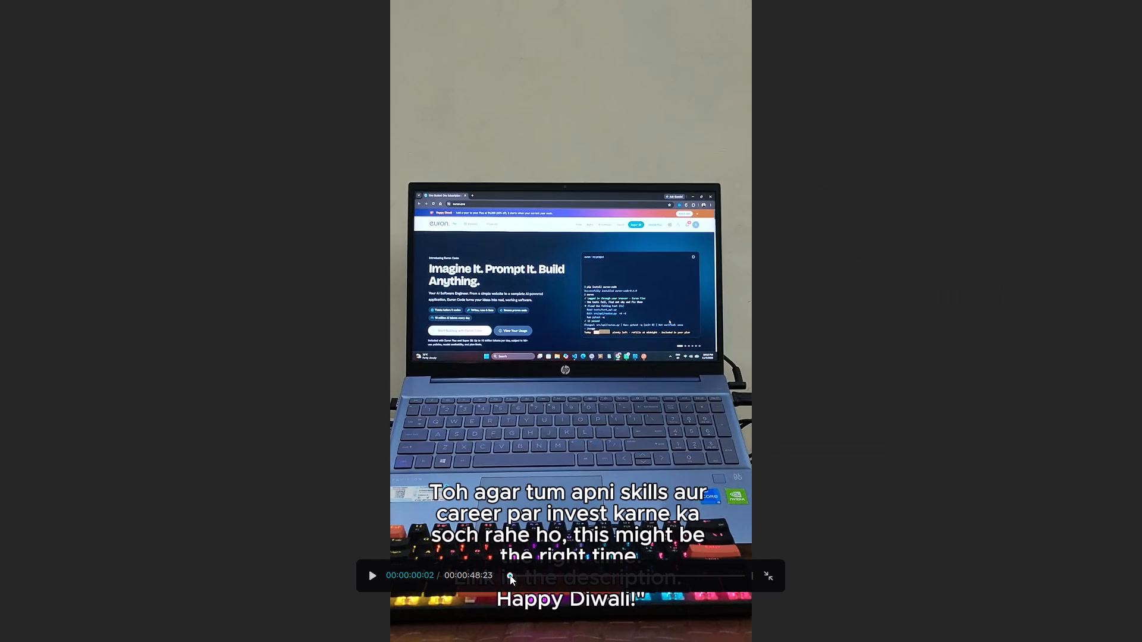
key(space)
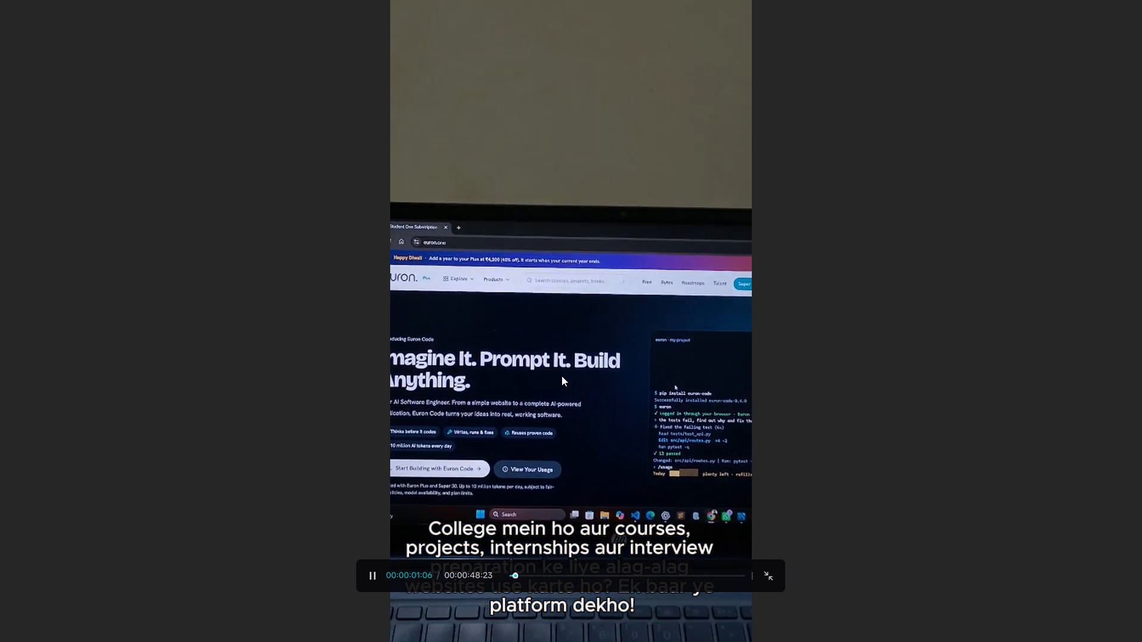
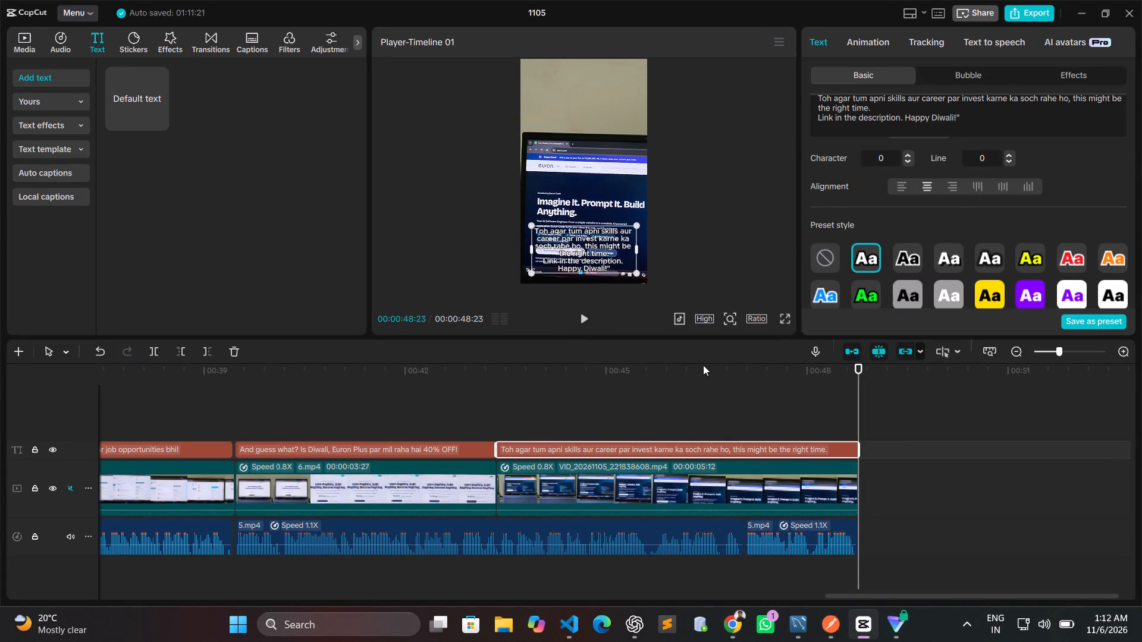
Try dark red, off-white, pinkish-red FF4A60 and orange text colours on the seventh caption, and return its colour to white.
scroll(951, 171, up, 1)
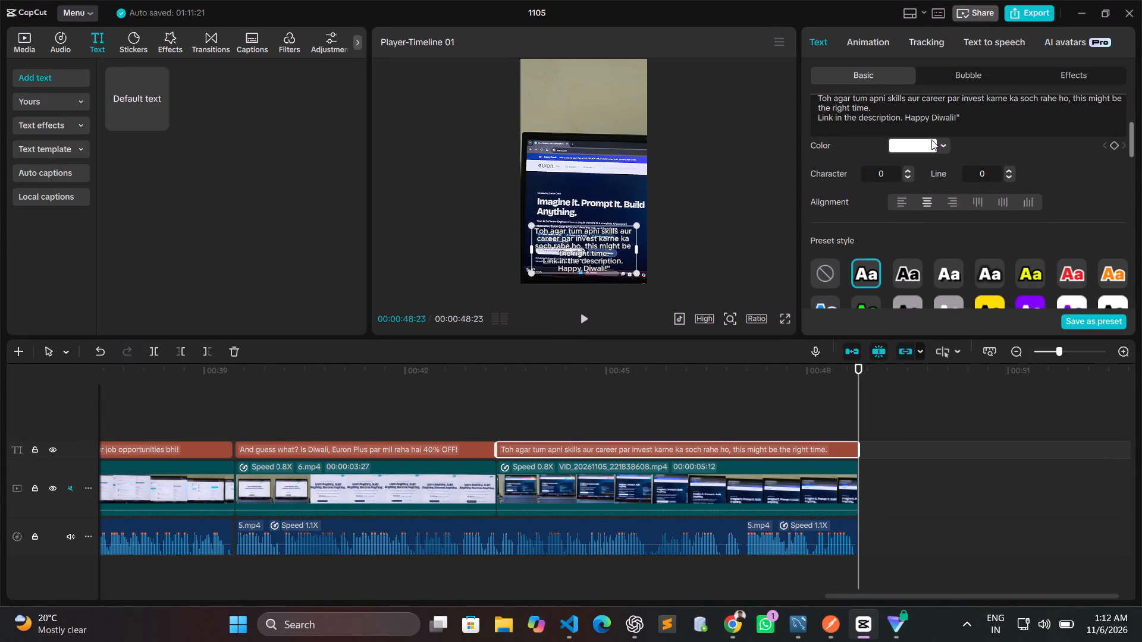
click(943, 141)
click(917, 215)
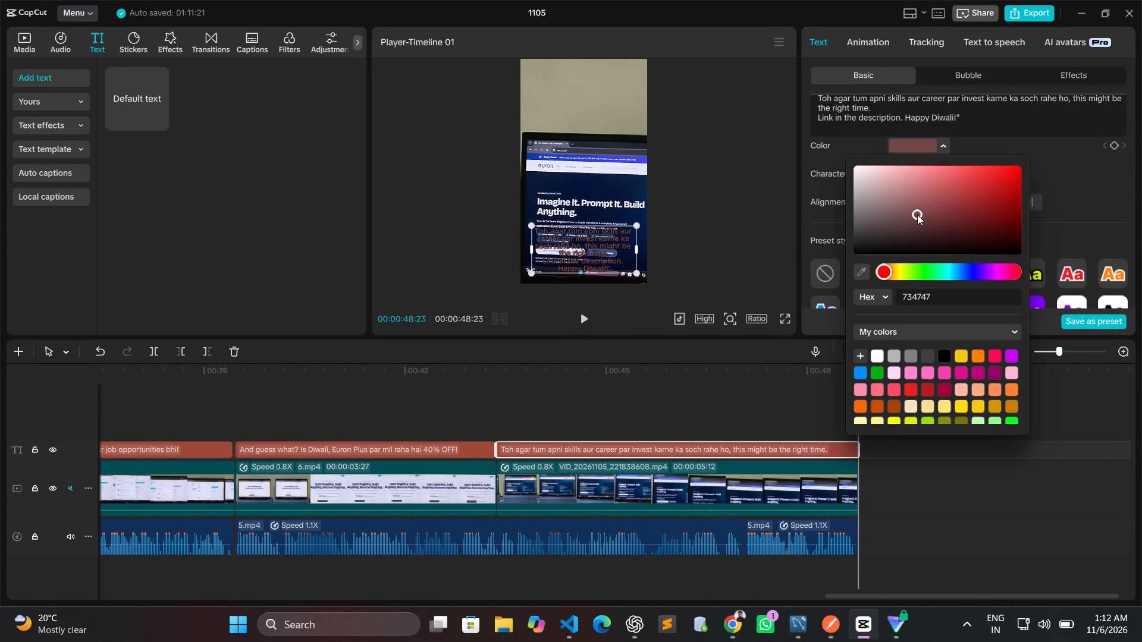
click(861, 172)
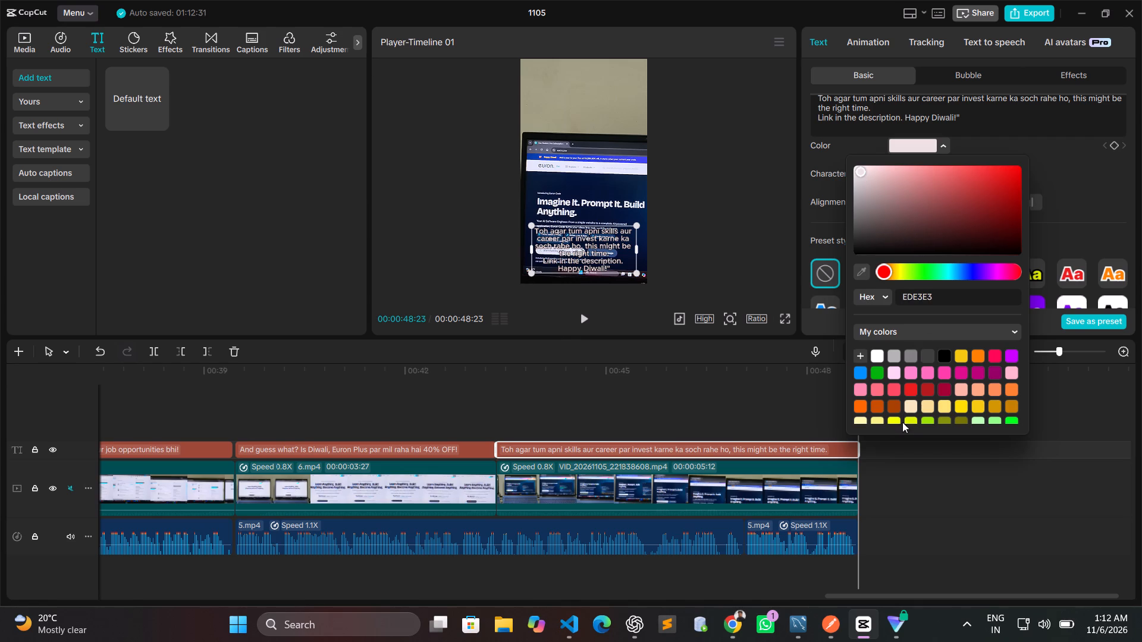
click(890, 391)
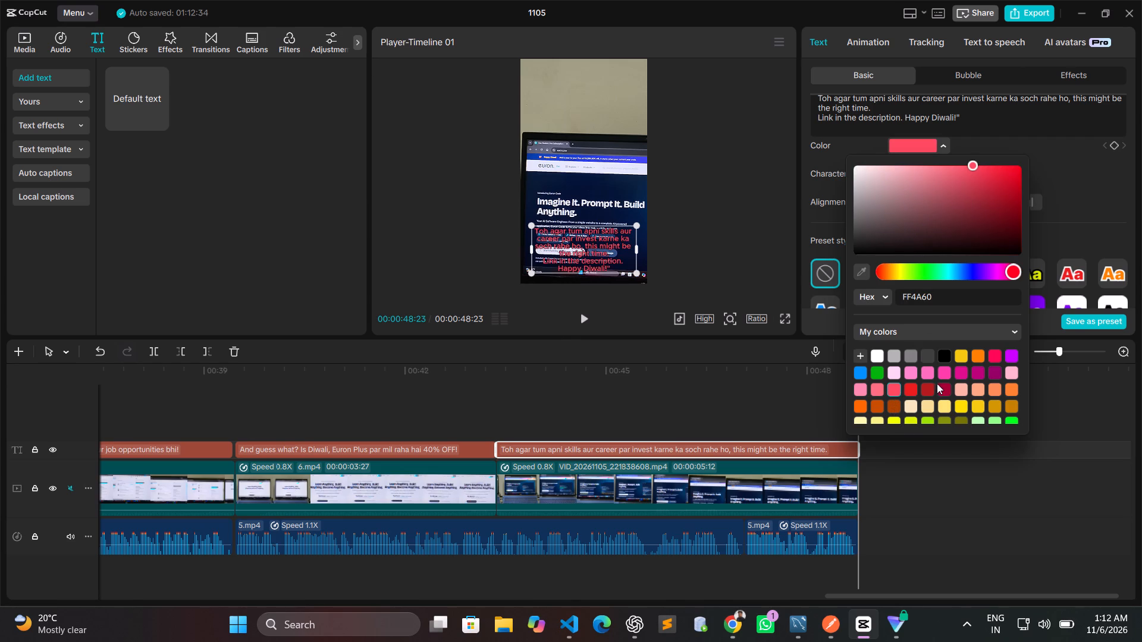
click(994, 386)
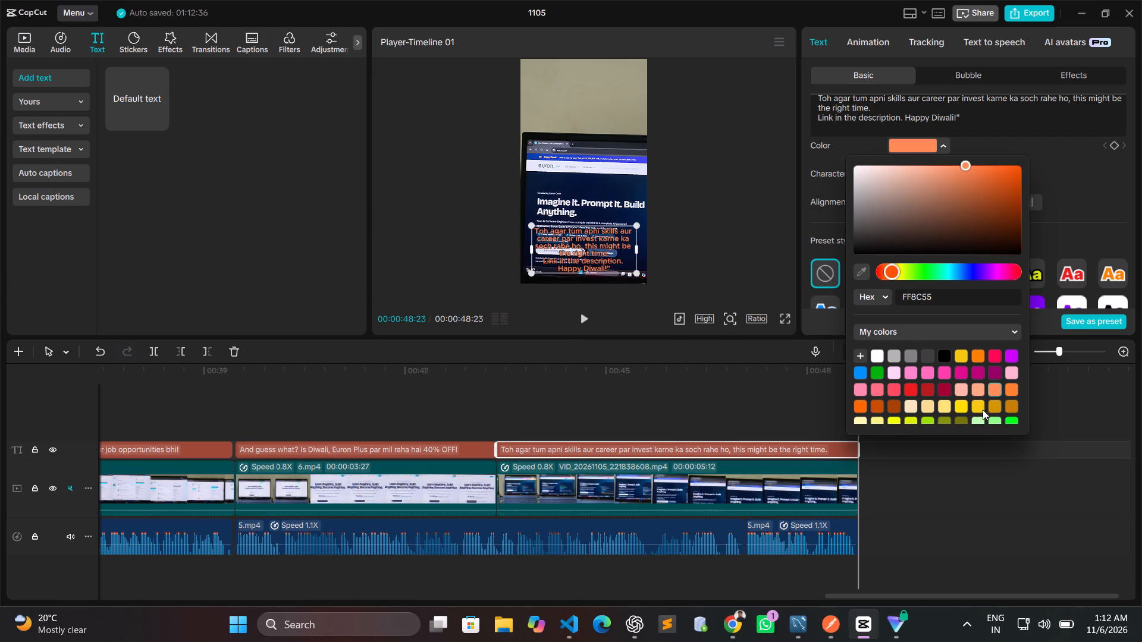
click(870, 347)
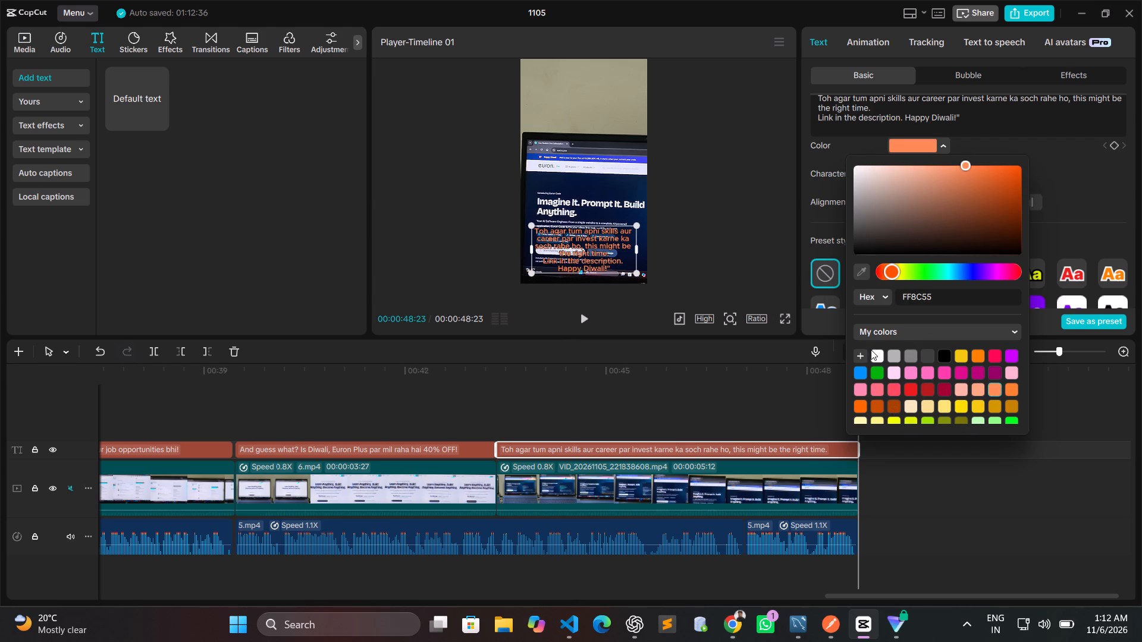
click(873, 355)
Scrub back through the captioned timeline from the seventh caption to the start of the video at 00:00:00:00.
click(695, 363)
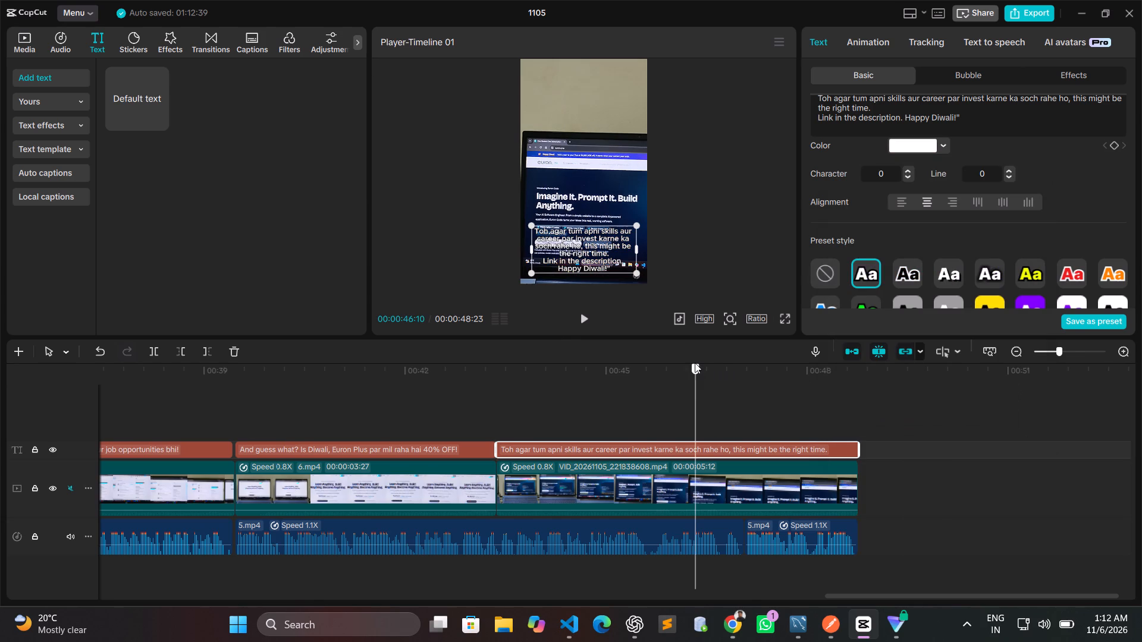
drag(695, 391, 162, 414)
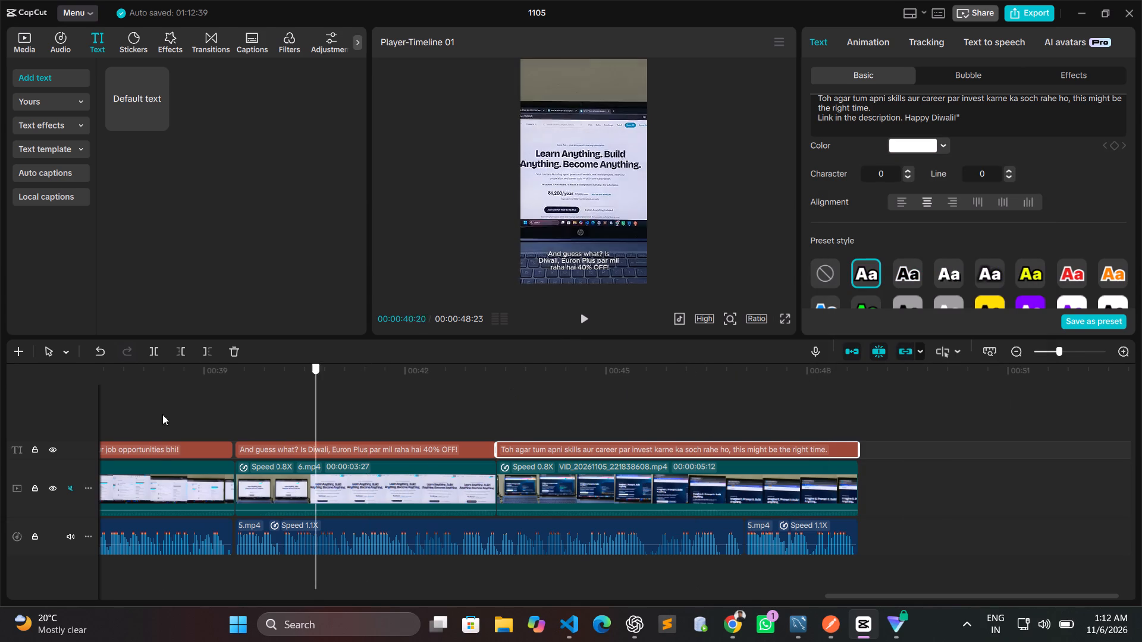
drag(162, 414, 48, 423)
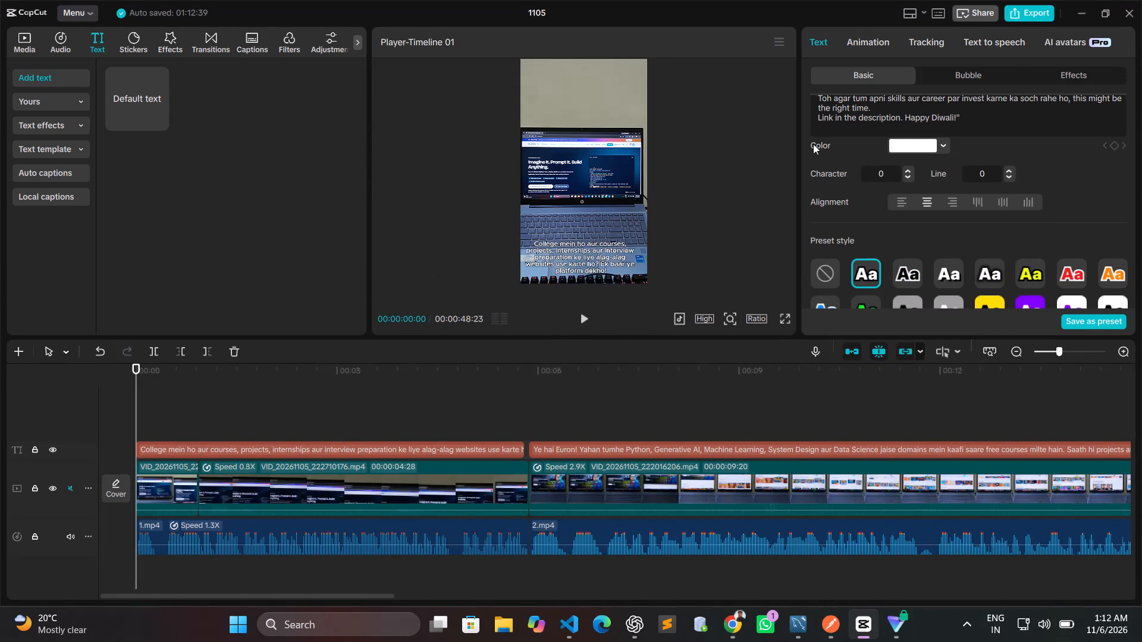
Configure the video export with 8K resolution and a frame rate of 50fps.
click(1012, 11)
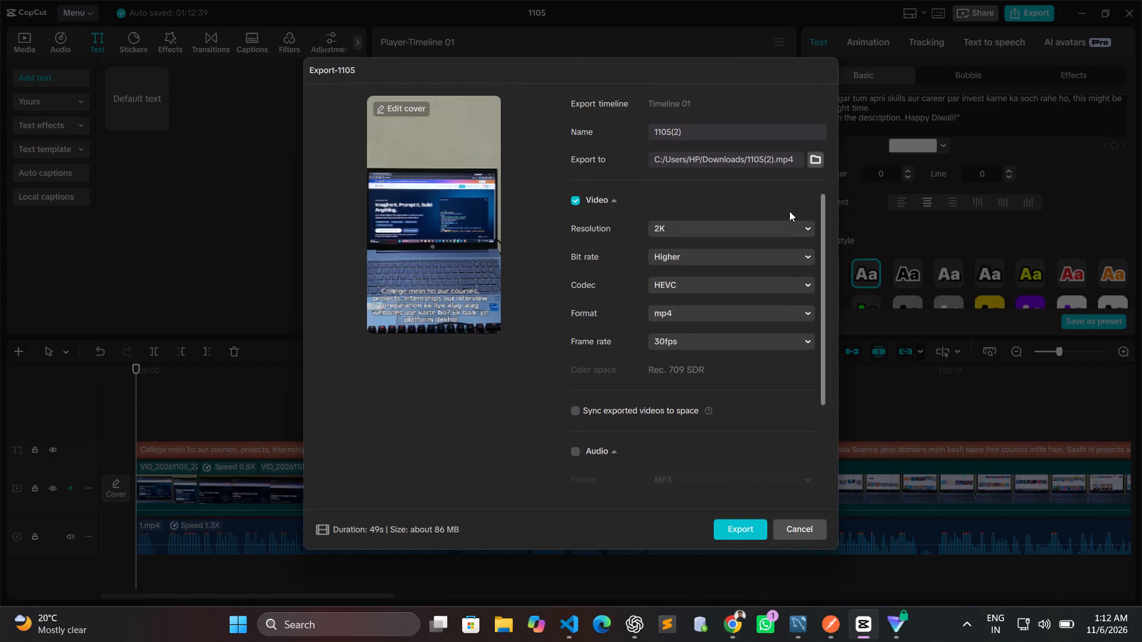
click(789, 220)
click(788, 231)
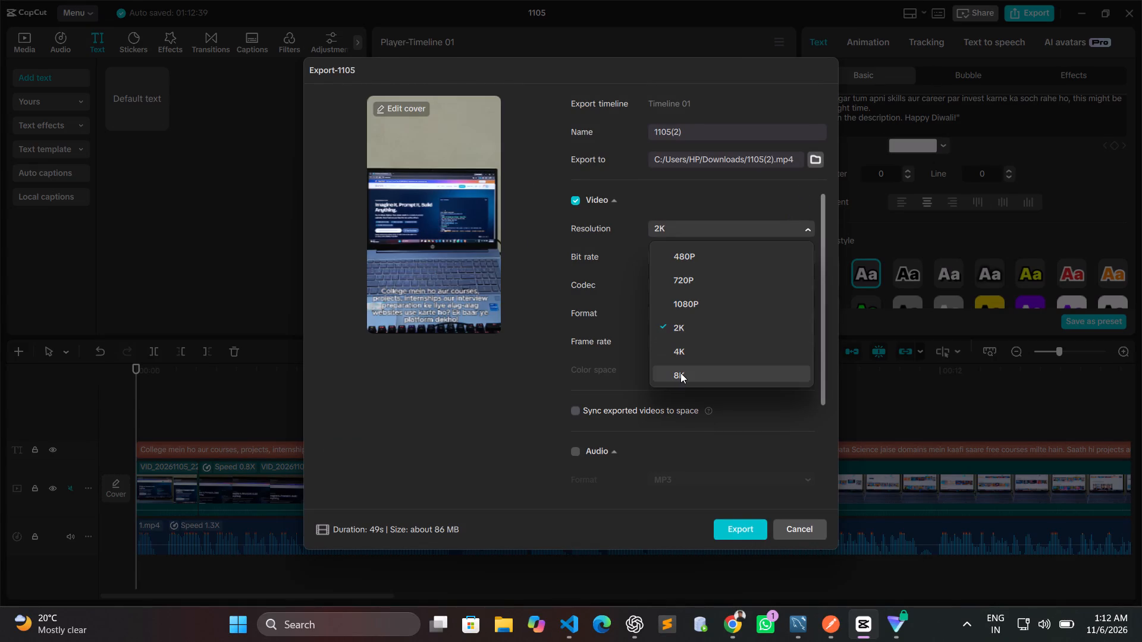
click(680, 373)
click(745, 345)
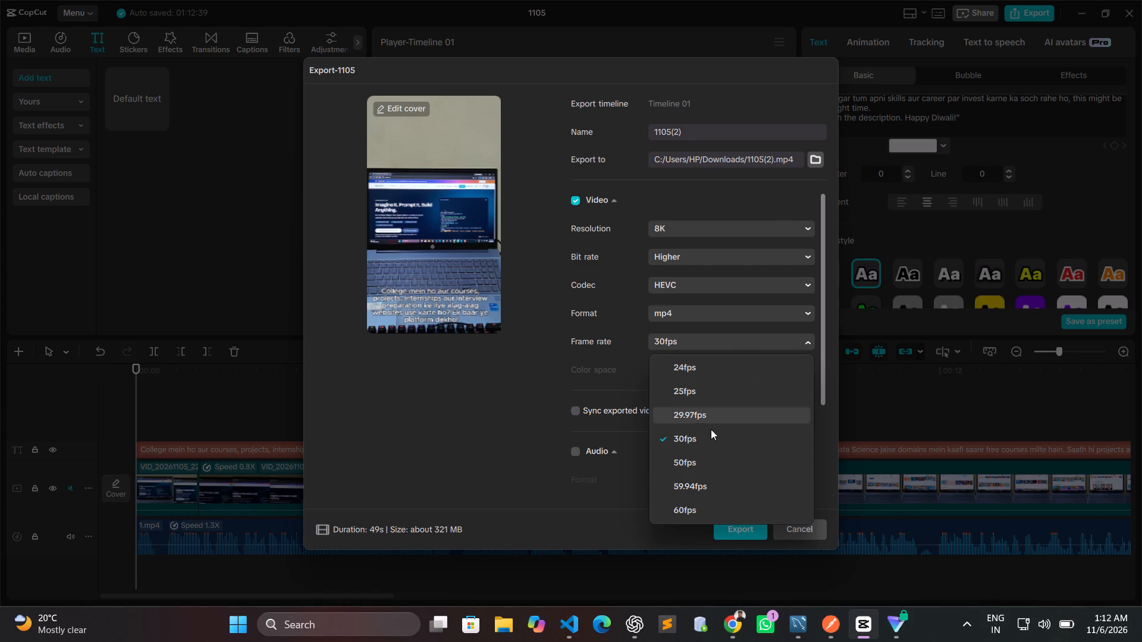
click(701, 462)
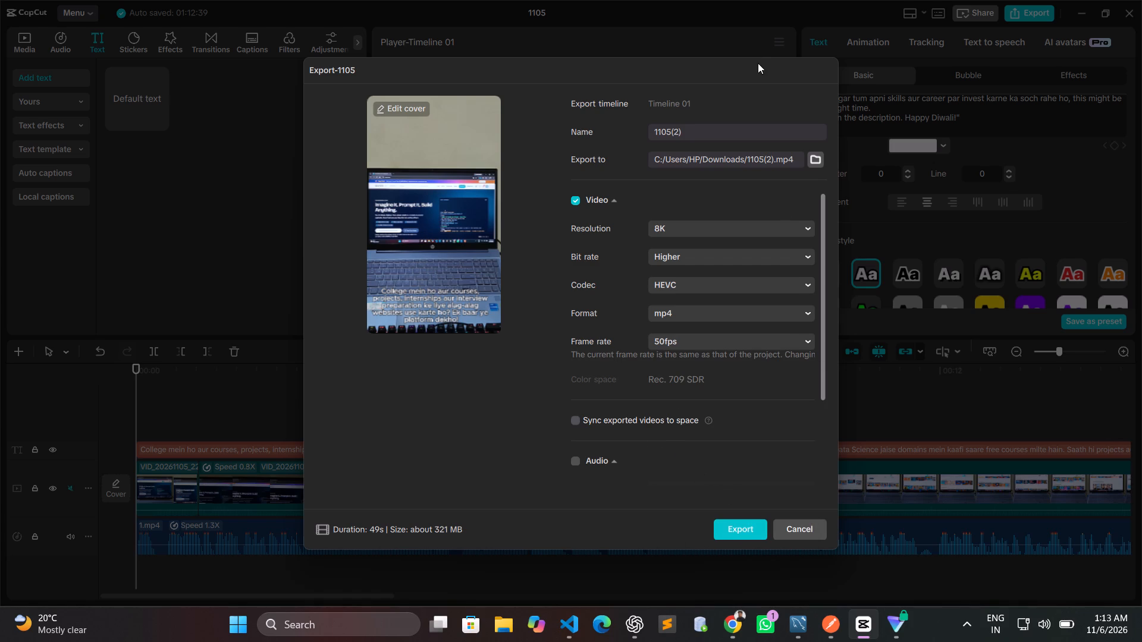
Name the exported video "final" and start the export.
triple_click(745, 139)
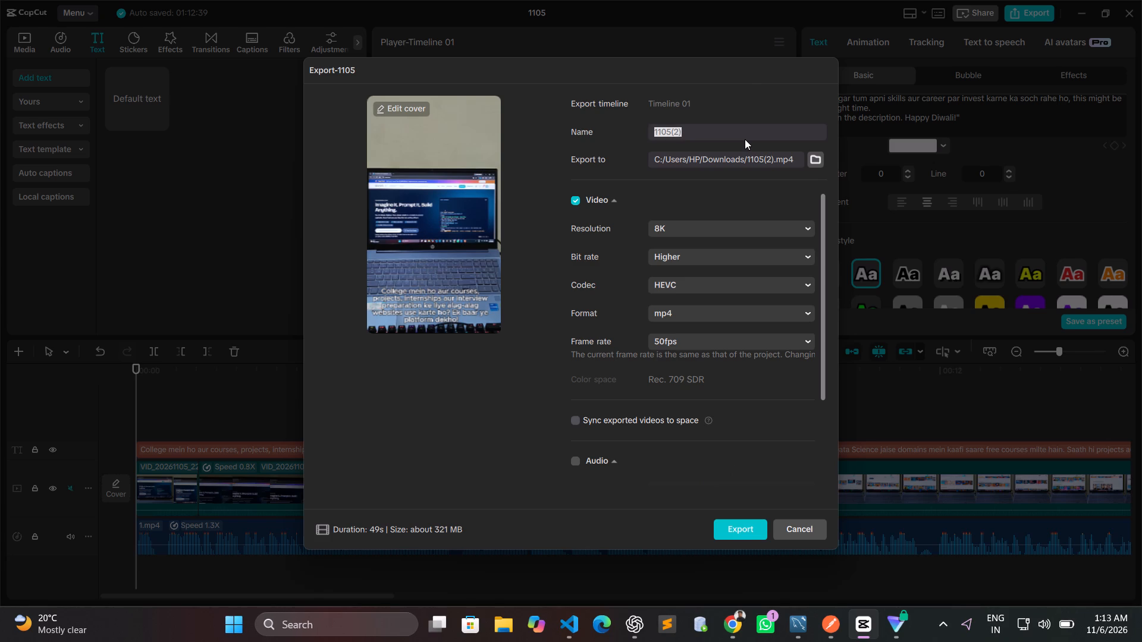
key(BackSpace)
text(final)
key(Return)
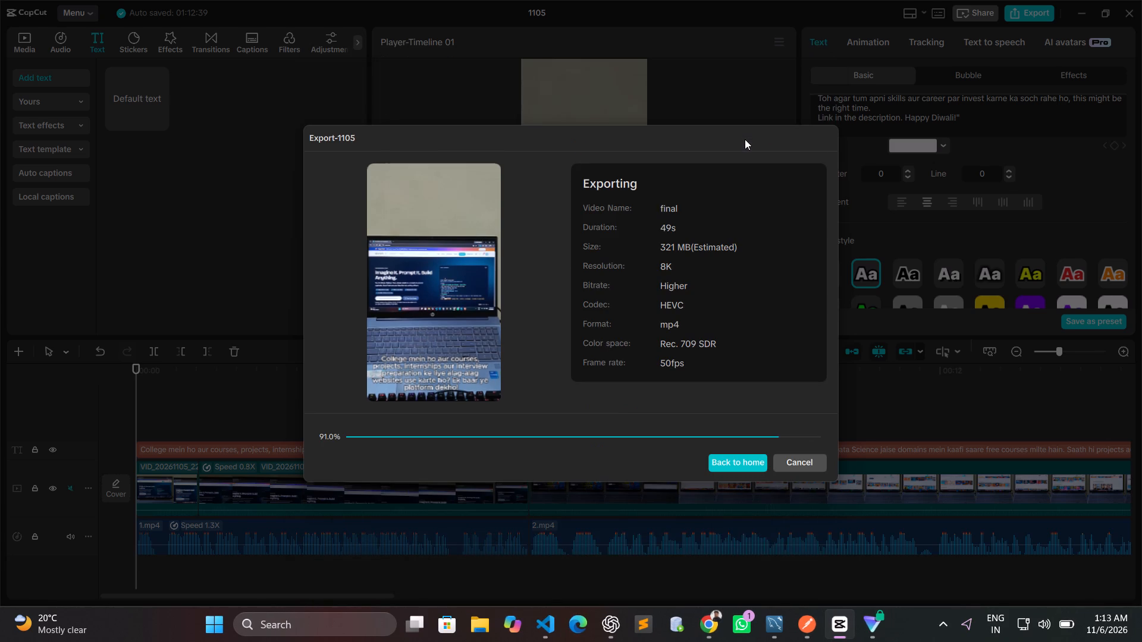
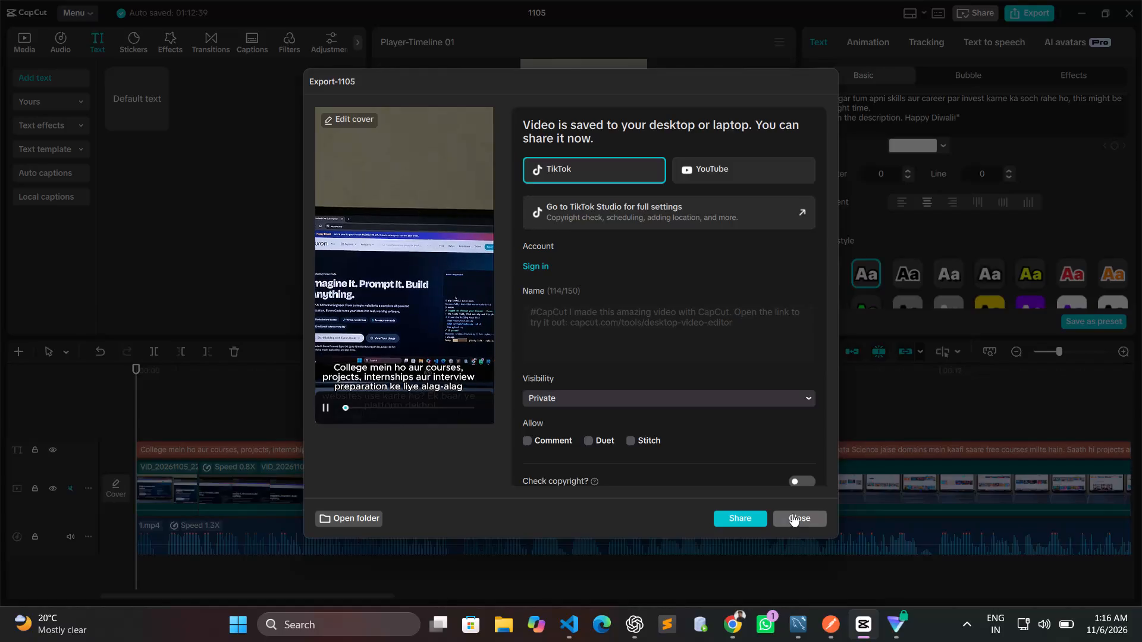
Close the completed export window of the 1105 project.
click(793, 514)
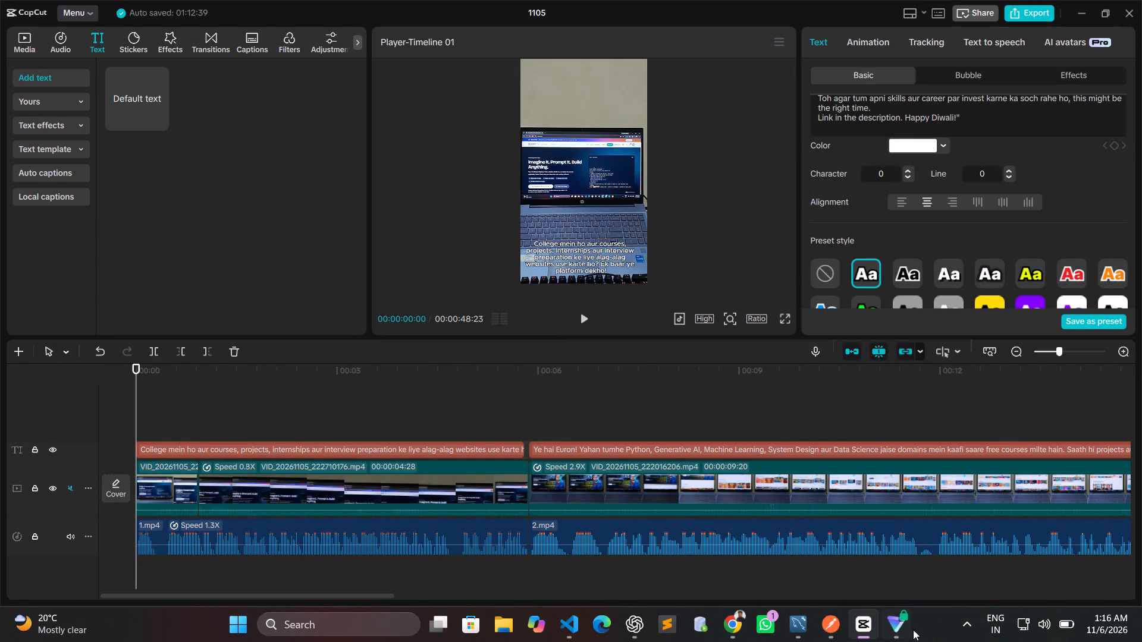
Switch to Proton VPN, disconnect from the Japan server and close its window.
click(893, 628)
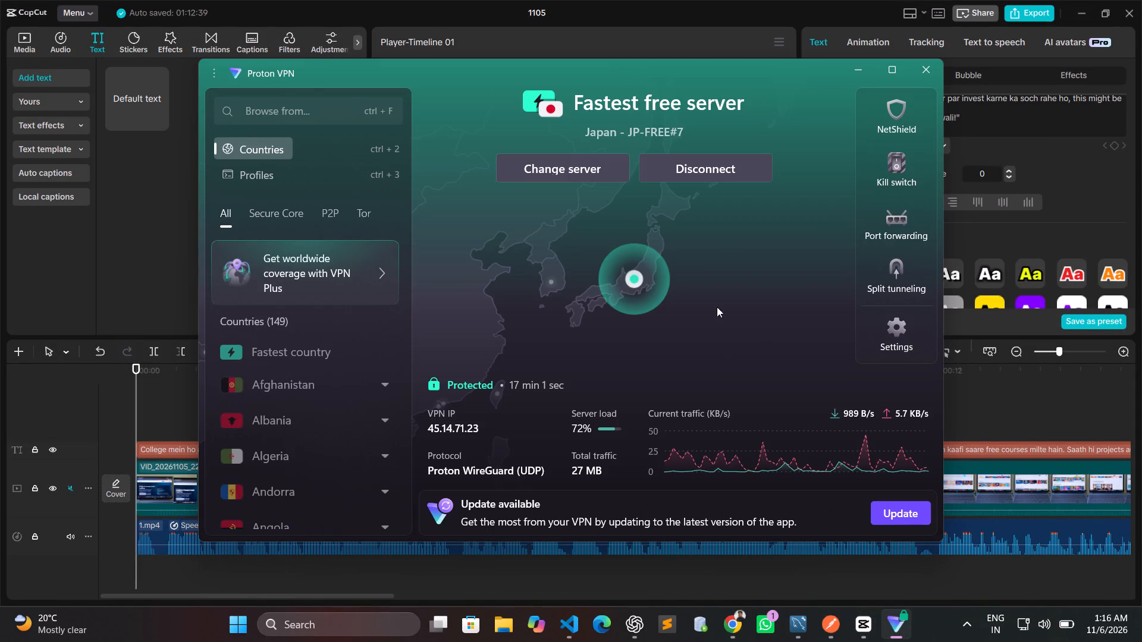
click(709, 172)
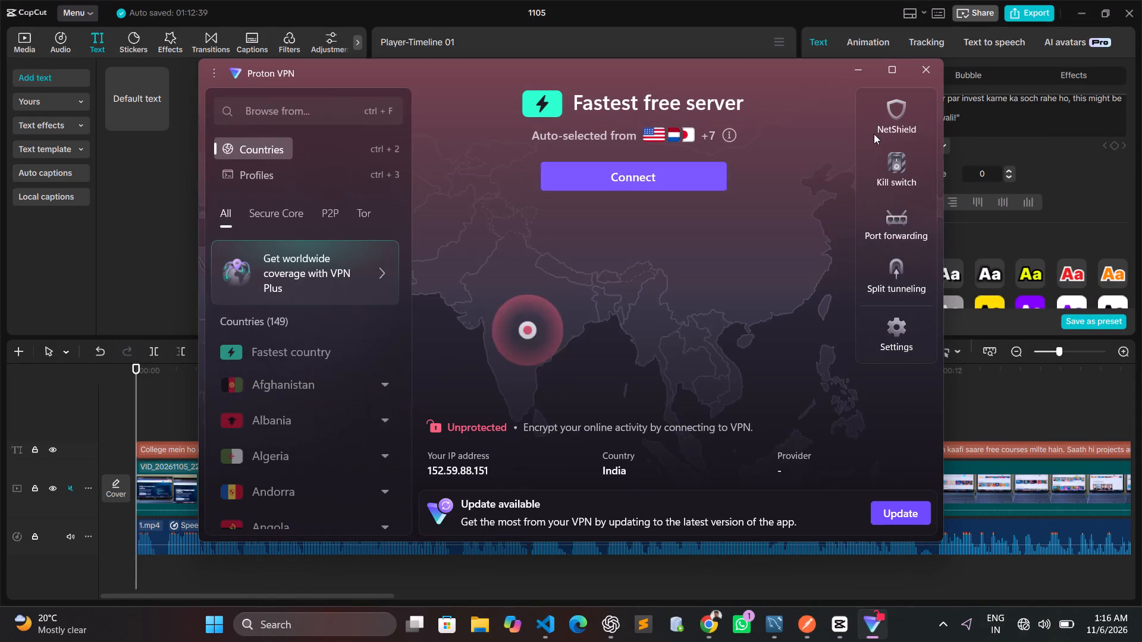
click(928, 72)
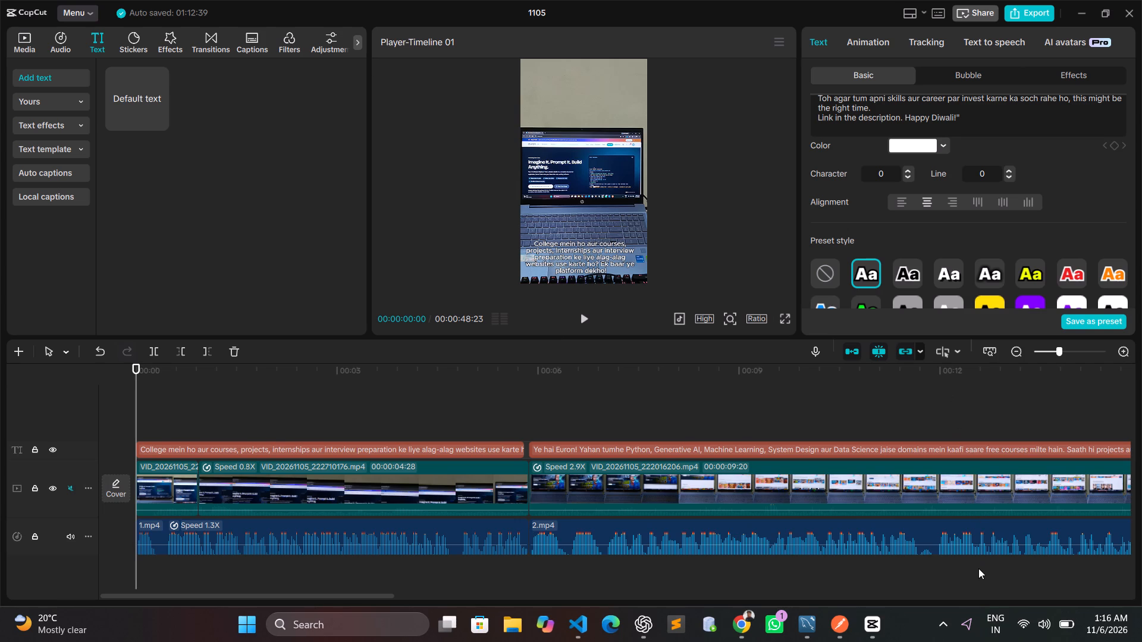
Upload the exported video "final" from the Downloads folder to the "vid" folder in Google Drive in Chrome.
click(736, 613)
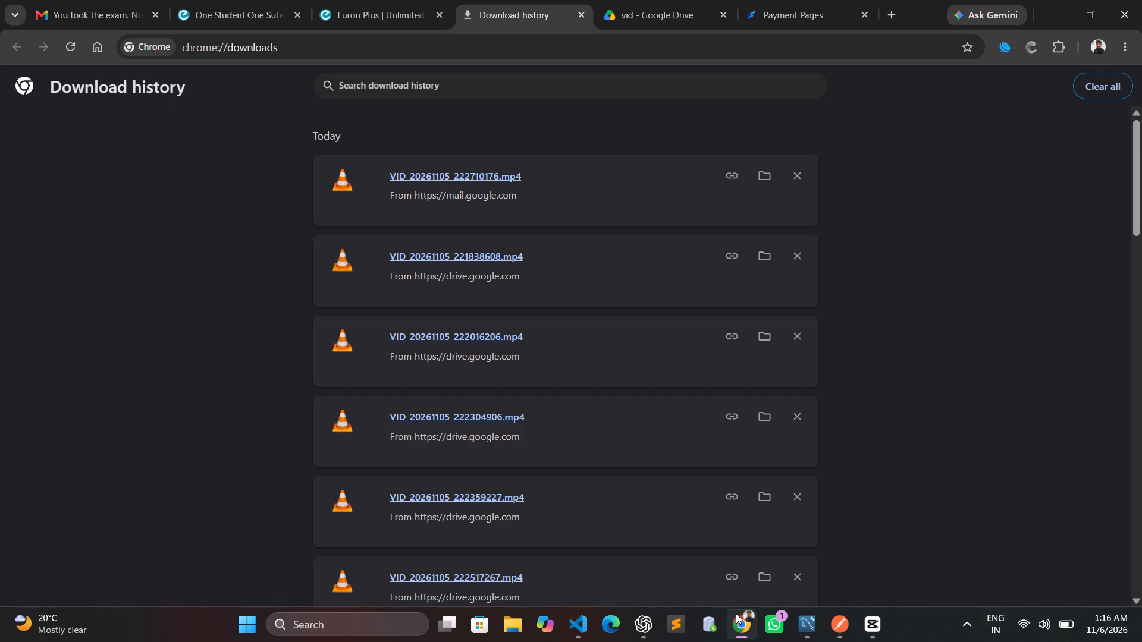
click(656, 0)
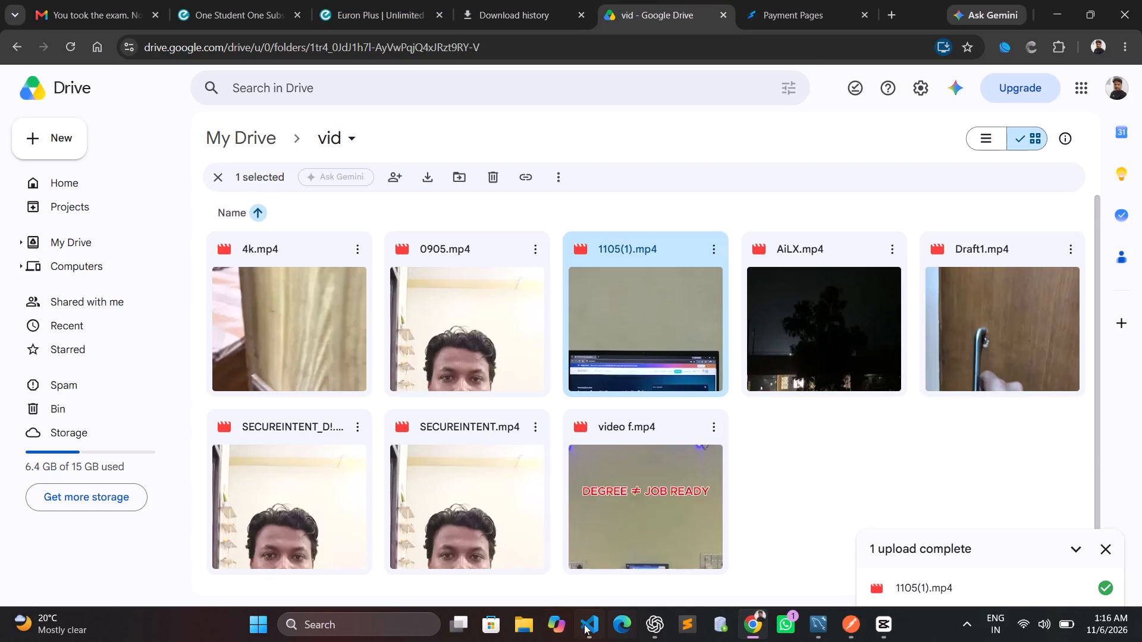
click(517, 625)
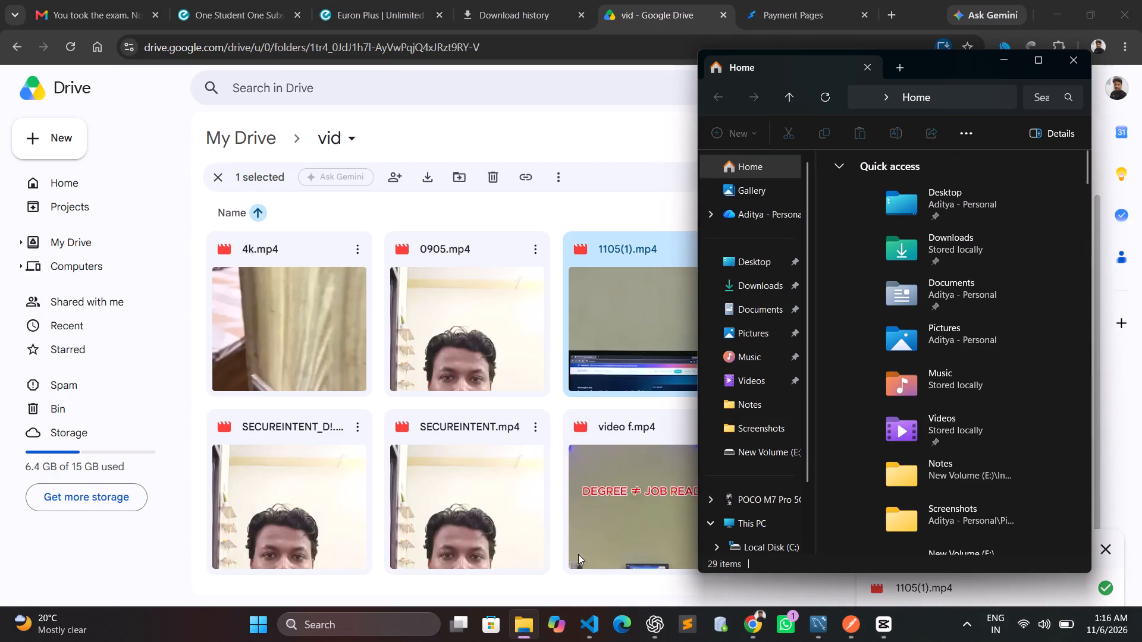
double_click(961, 270)
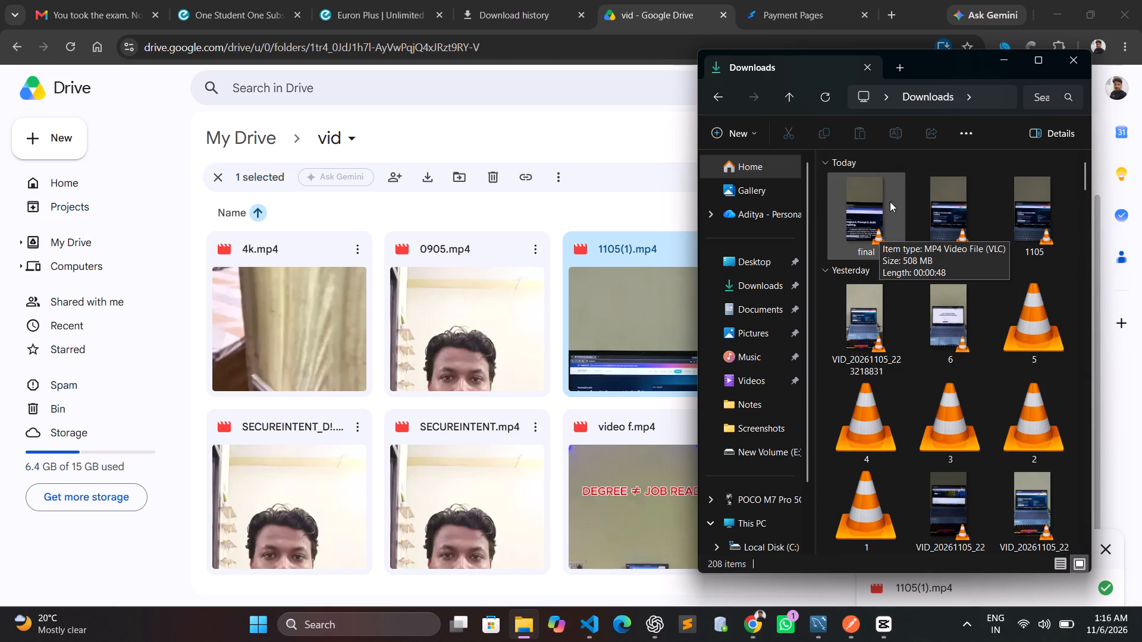
click(976, 51)
drag(966, 65, 457, 100)
drag(352, 248, 682, 438)
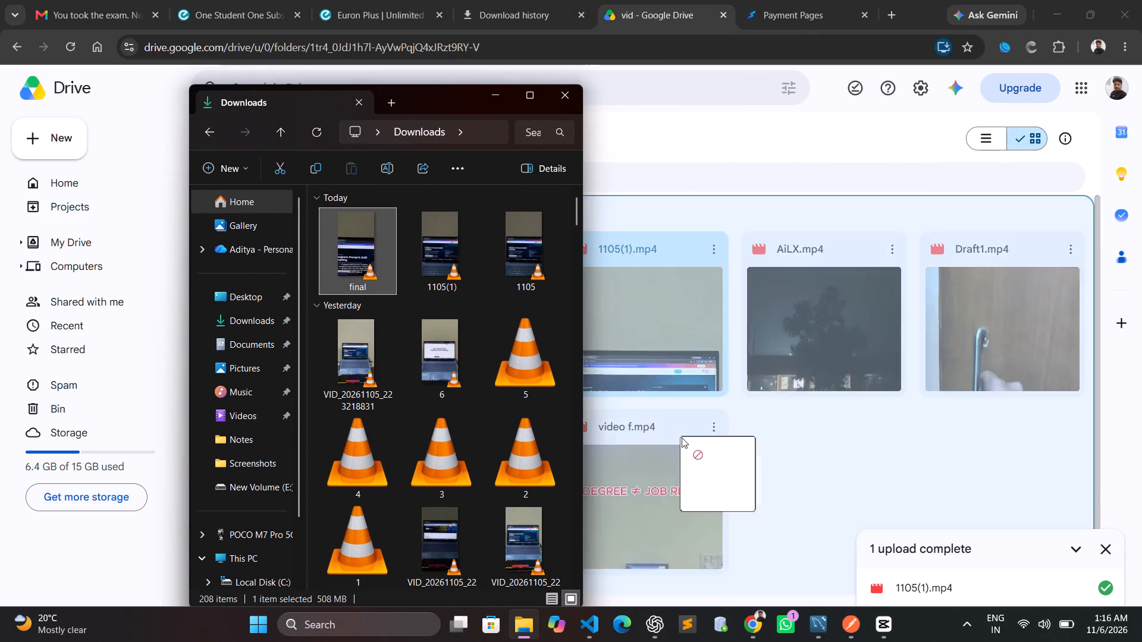
drag(682, 438, 829, 473)
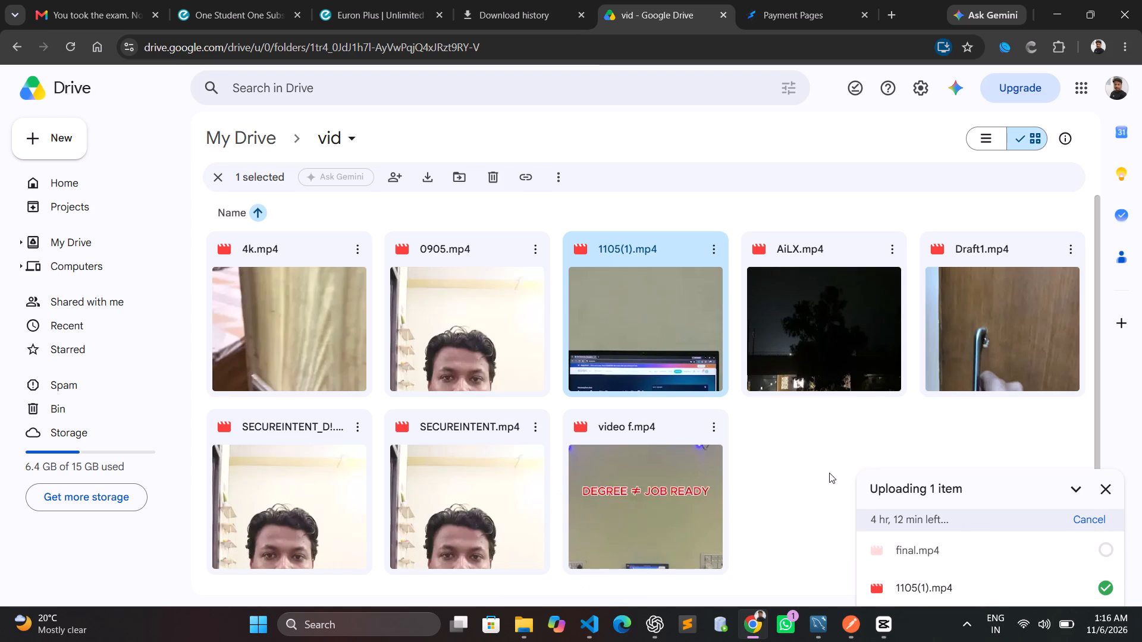
Switch to CapCut and export the 1105 video again with 4K resolution and a 50fps frame rate.
click(879, 620)
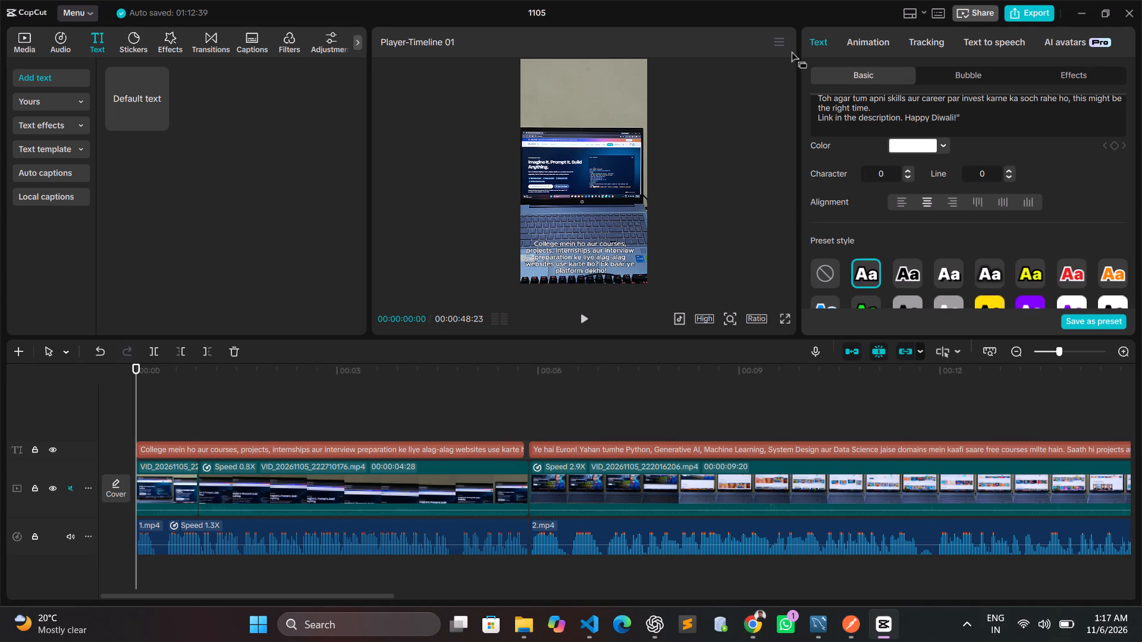
click(1021, 10)
click(735, 232)
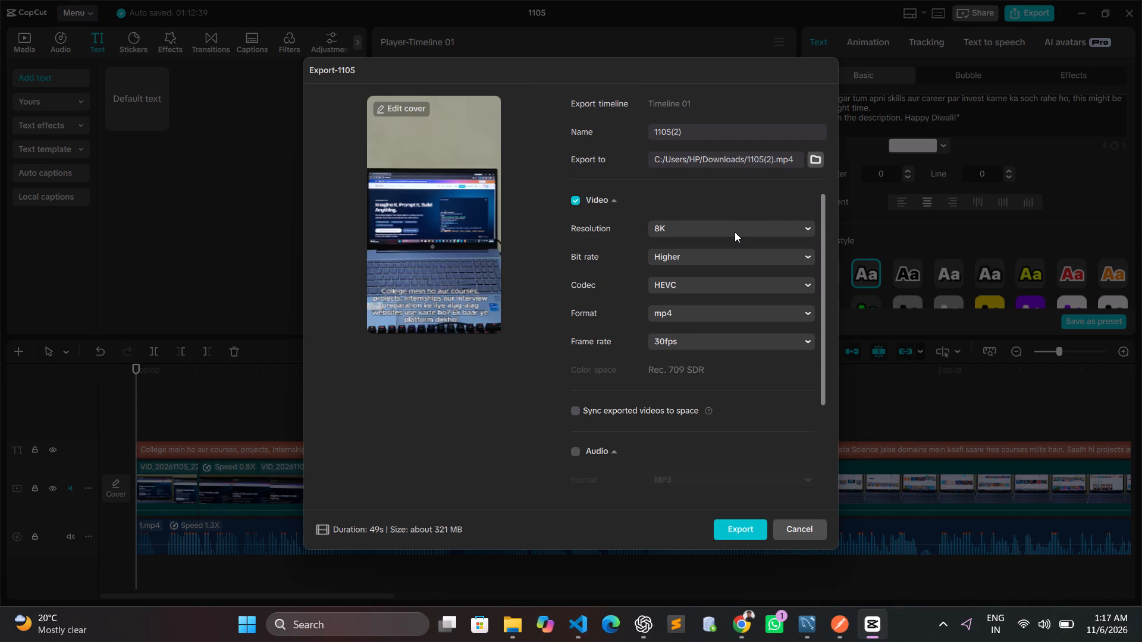
click(713, 348)
click(789, 347)
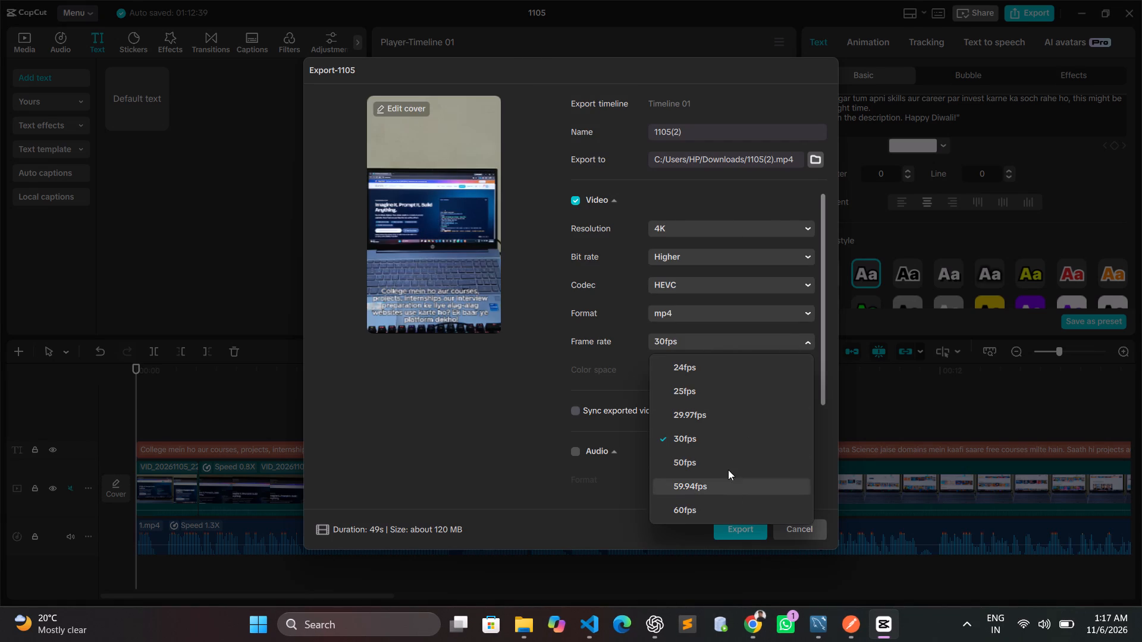
click(728, 467)
click(733, 524)
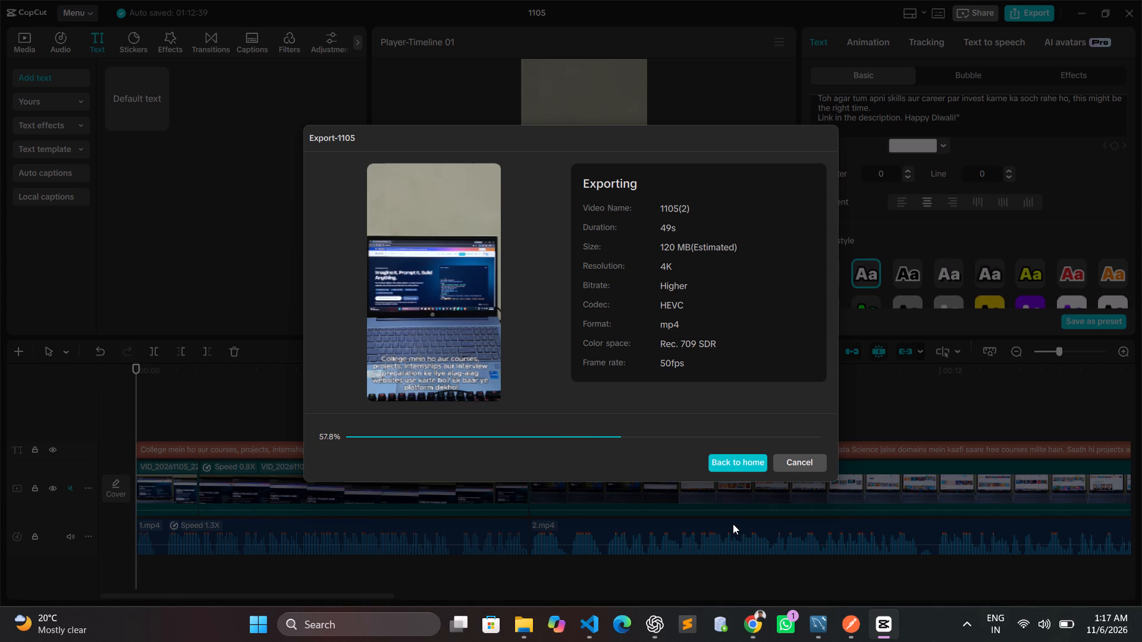
Check the progress of the final.mp4 upload in Google Drive in Chrome.
click(748, 619)
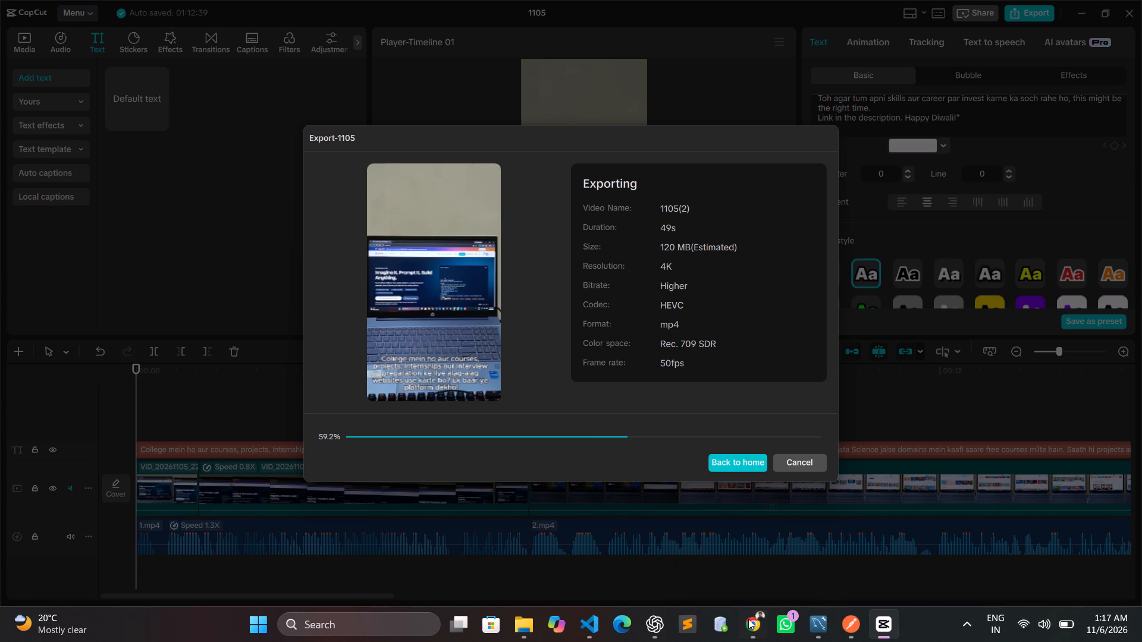
click(748, 619)
click(748, 619)
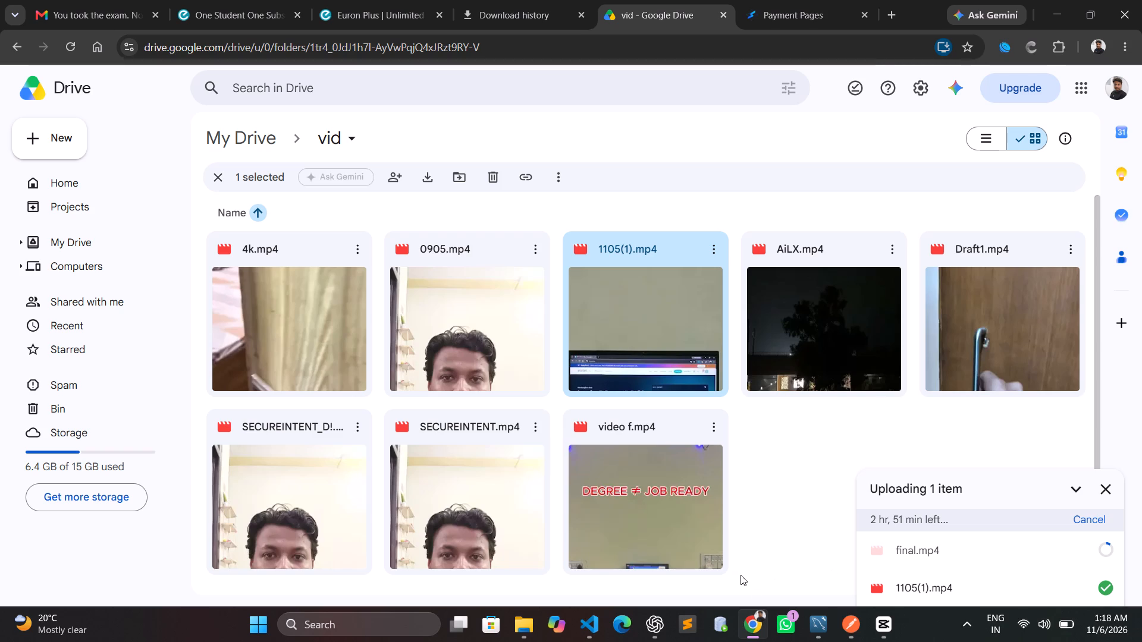
Return to CapCut and close the export window of the 4K video.
click(880, 641)
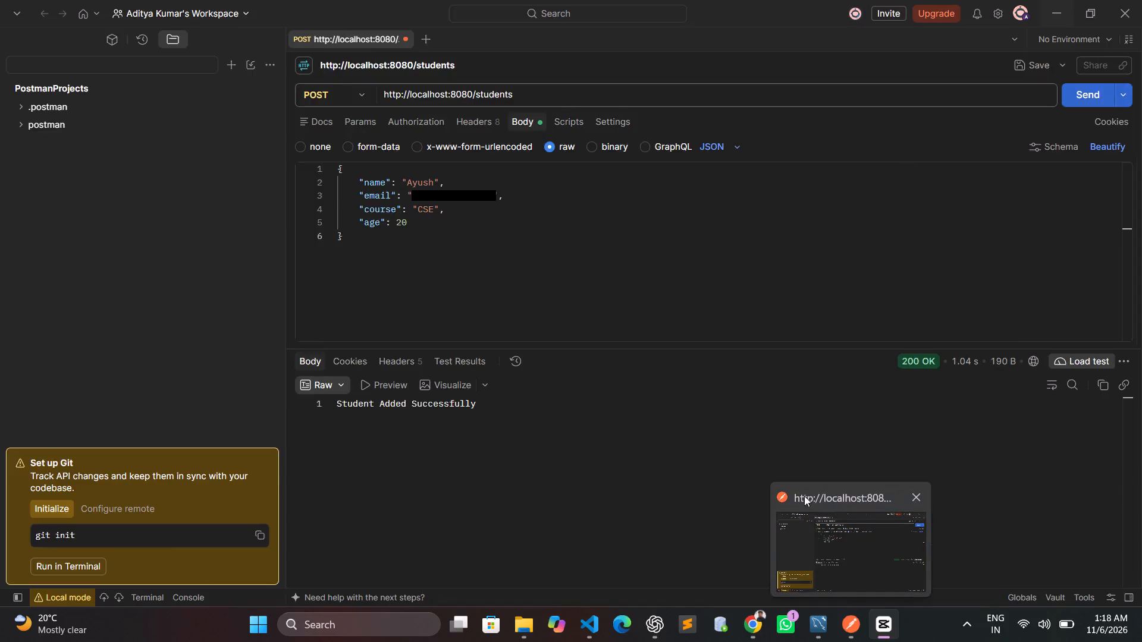
click(806, 516)
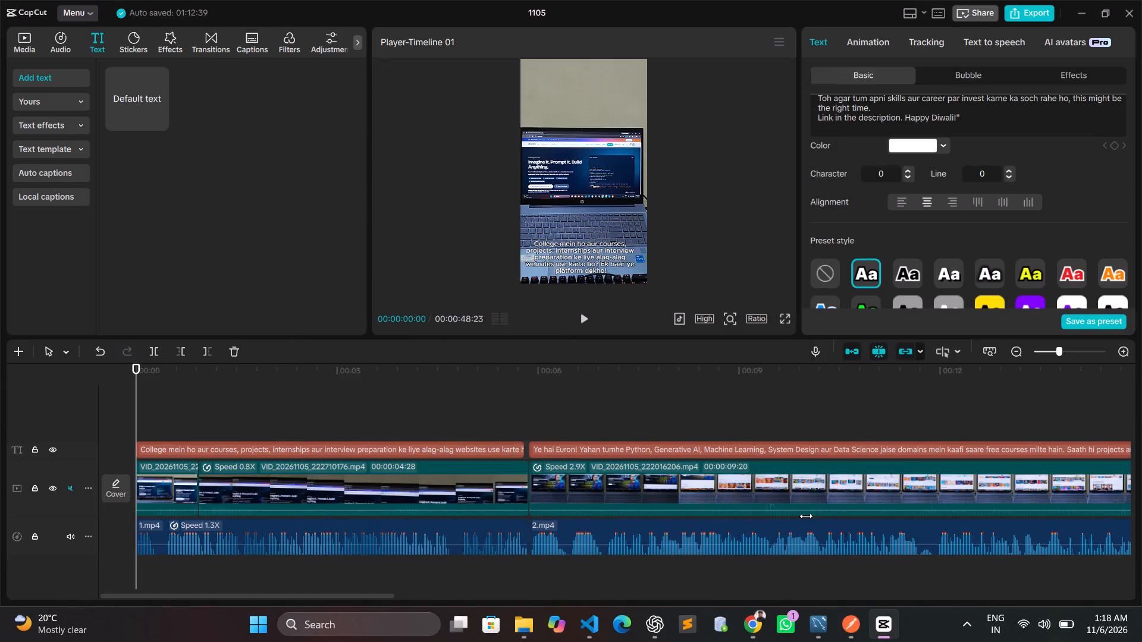
Rename the exported video 1105(2) in the Downloads folder as final2.
click(516, 632)
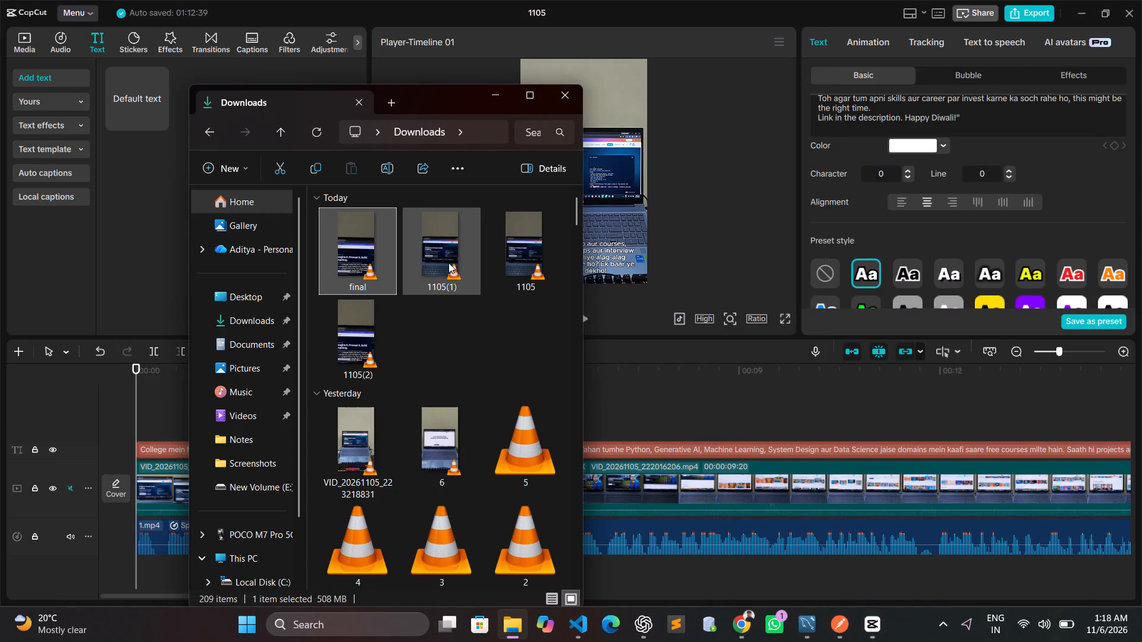
right_click(366, 335)
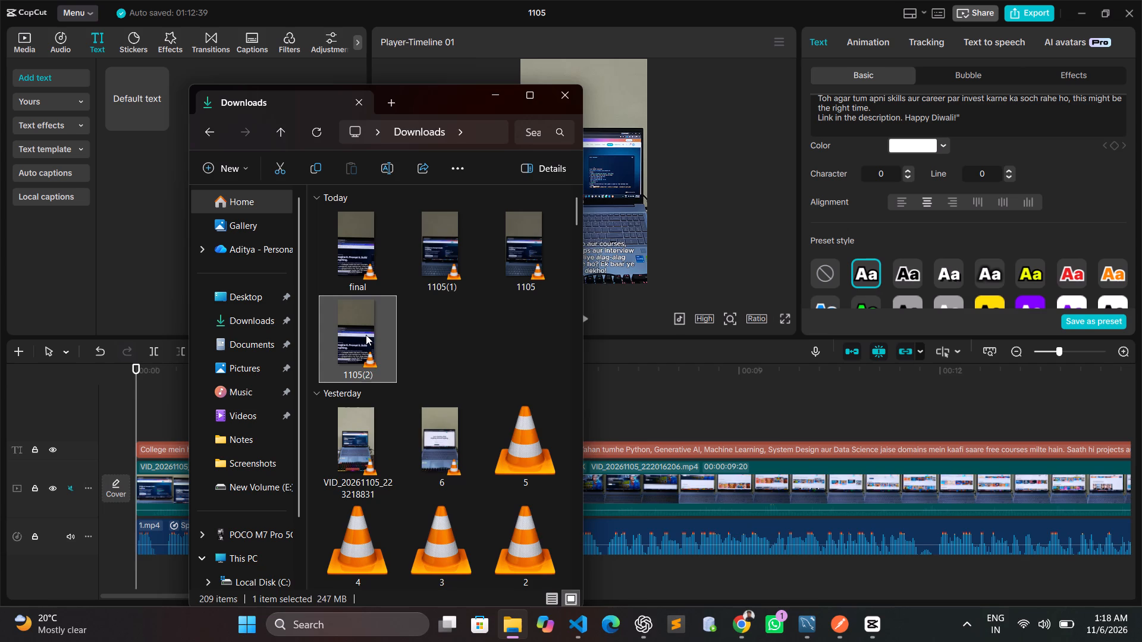
click(497, 220)
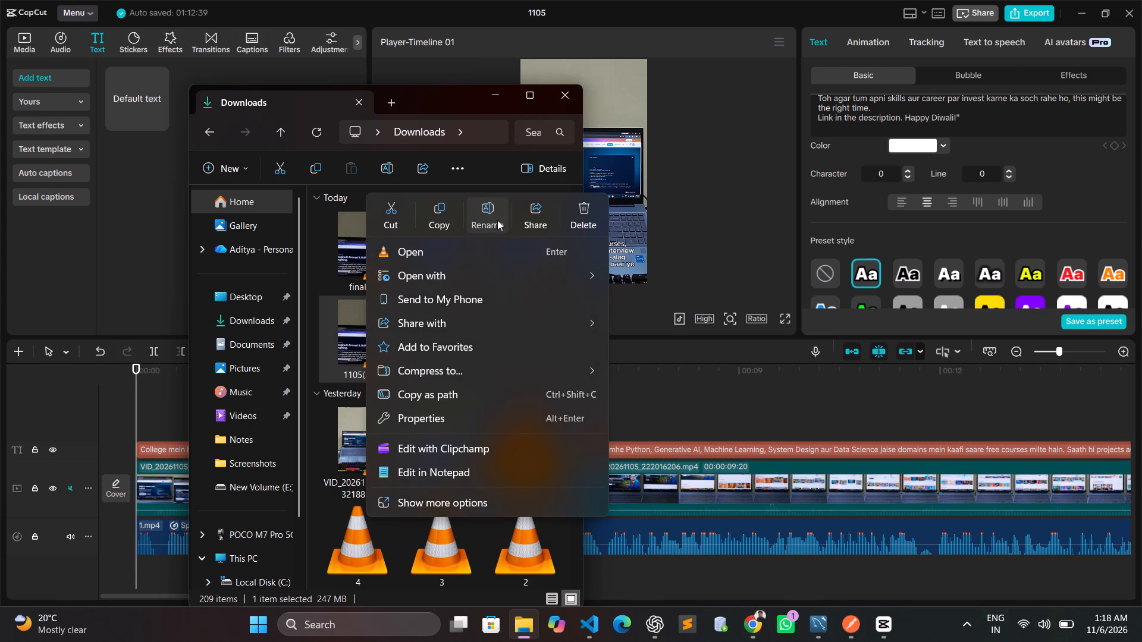
text(final2)
key(Return)
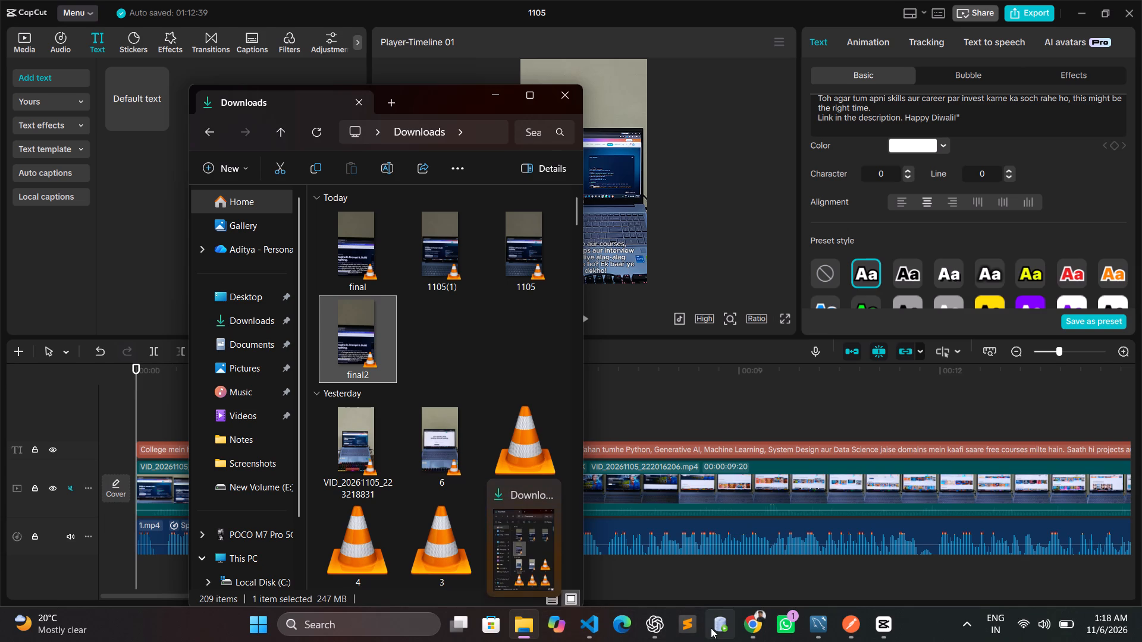
Upload the video "final2" from the Downloads folder to the "vid" folder in Google Drive in Chrome.
click(757, 627)
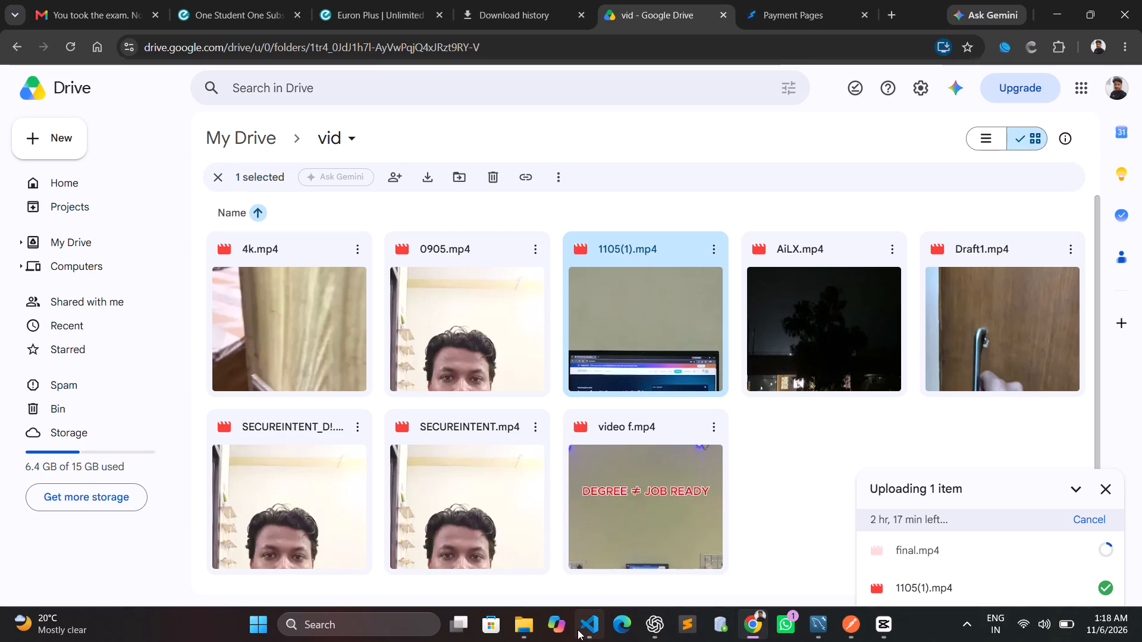
click(532, 629)
drag(354, 321, 859, 521)
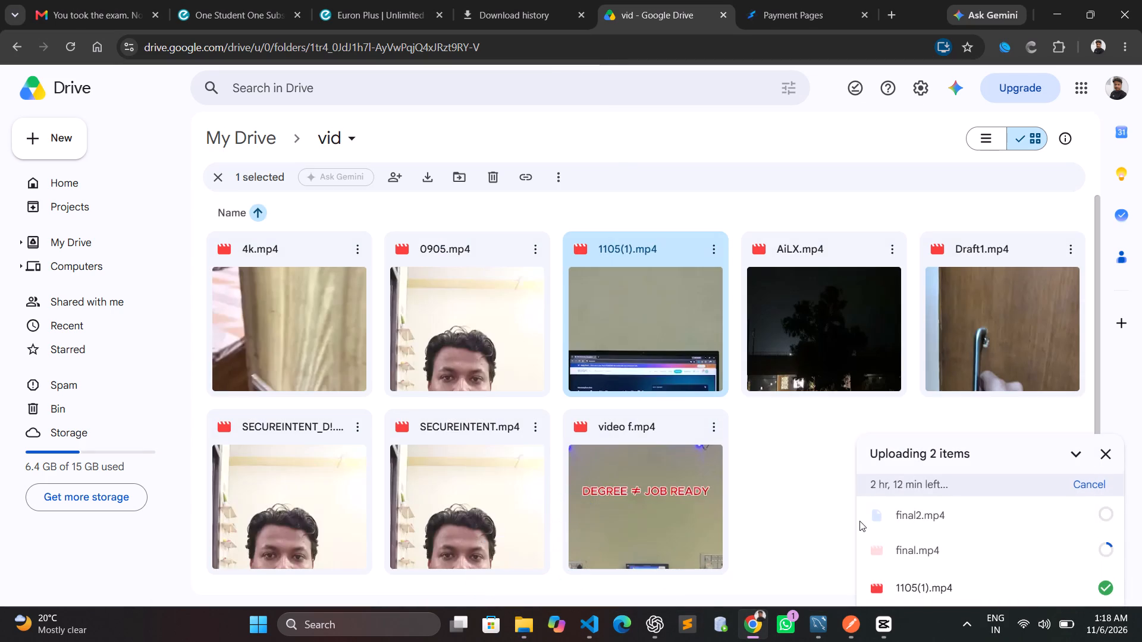
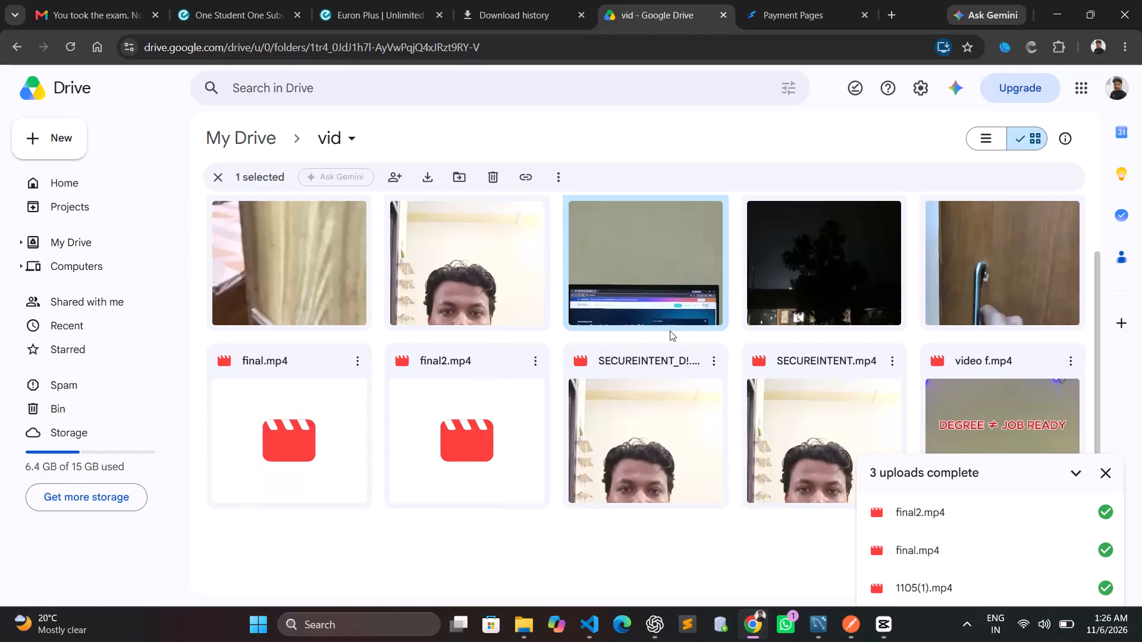
Share final.mp4 in the "vid" folder with "Anyone with the link" as general access and copy its link.
scroll(670, 331, up, 3)
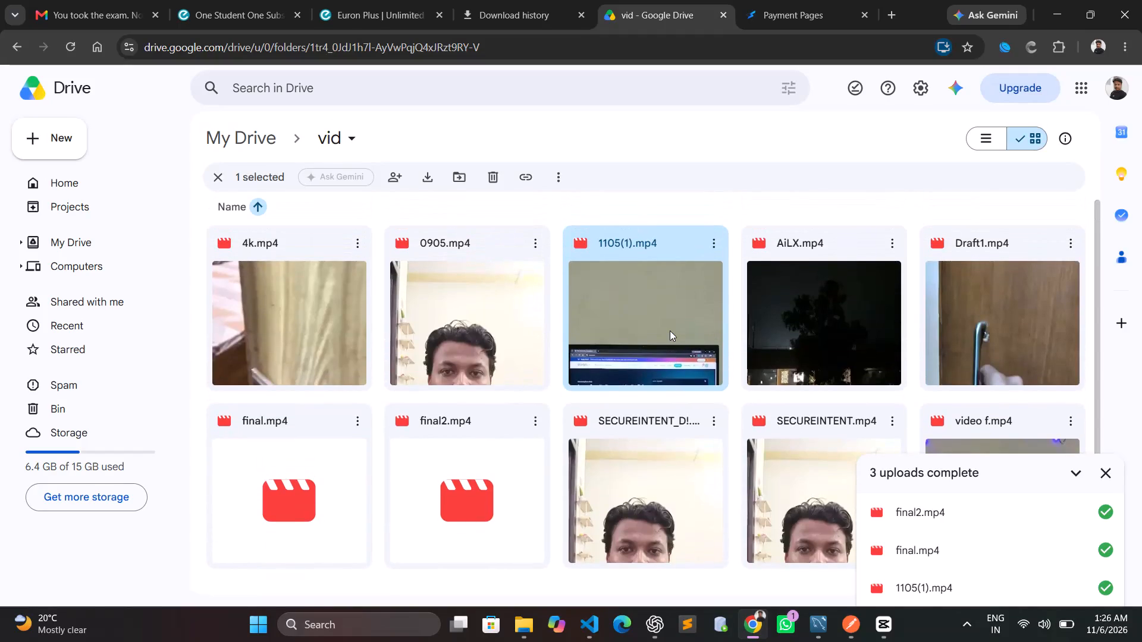
scroll(670, 331, down, 1)
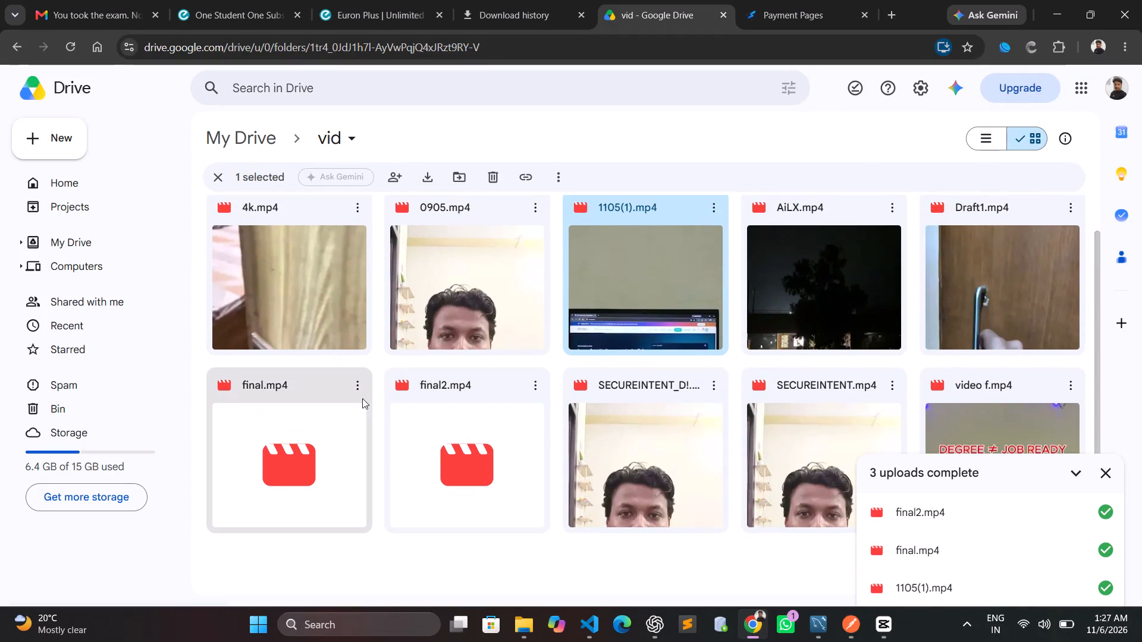
click(357, 391)
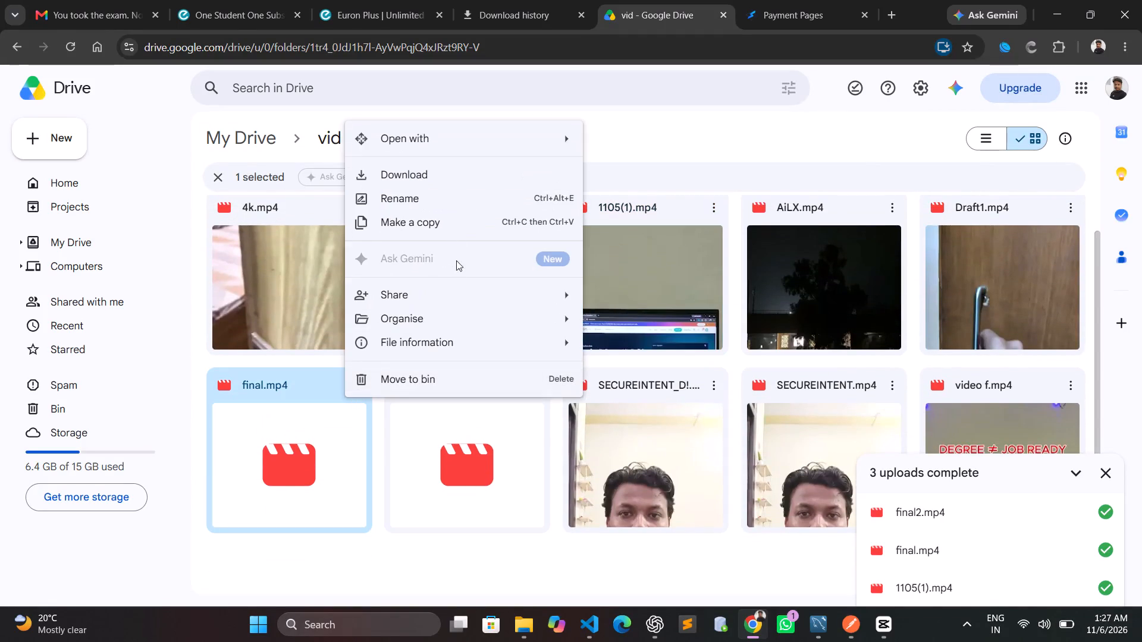
click(647, 298)
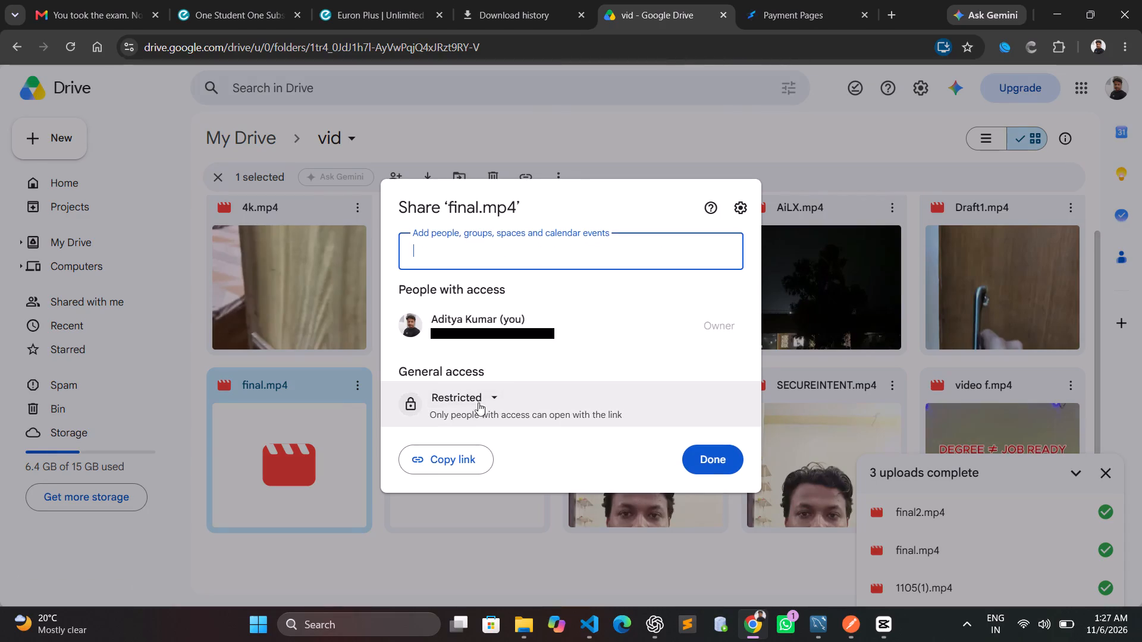
click(489, 396)
click(527, 470)
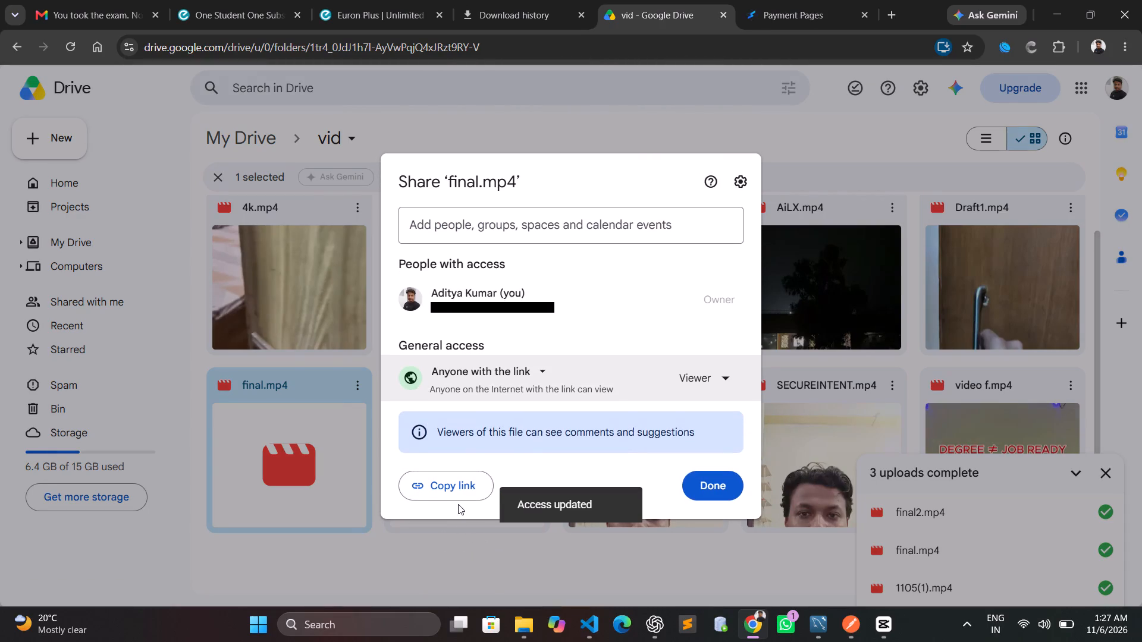
click(472, 473)
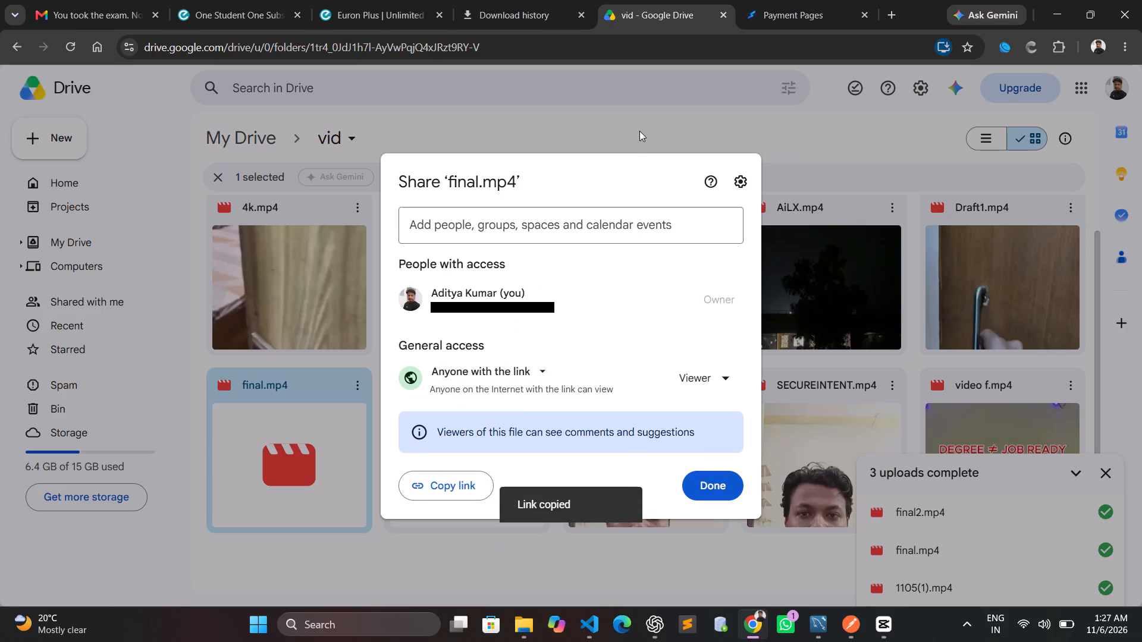
click(644, 127)
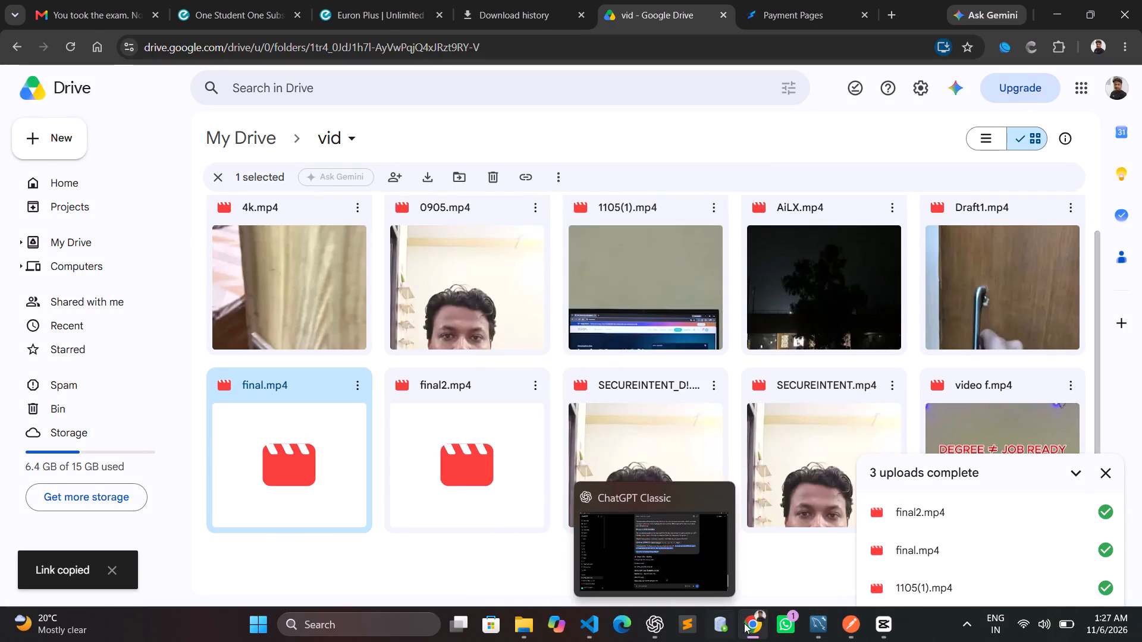
Switch to WhatsApp.
click(779, 625)
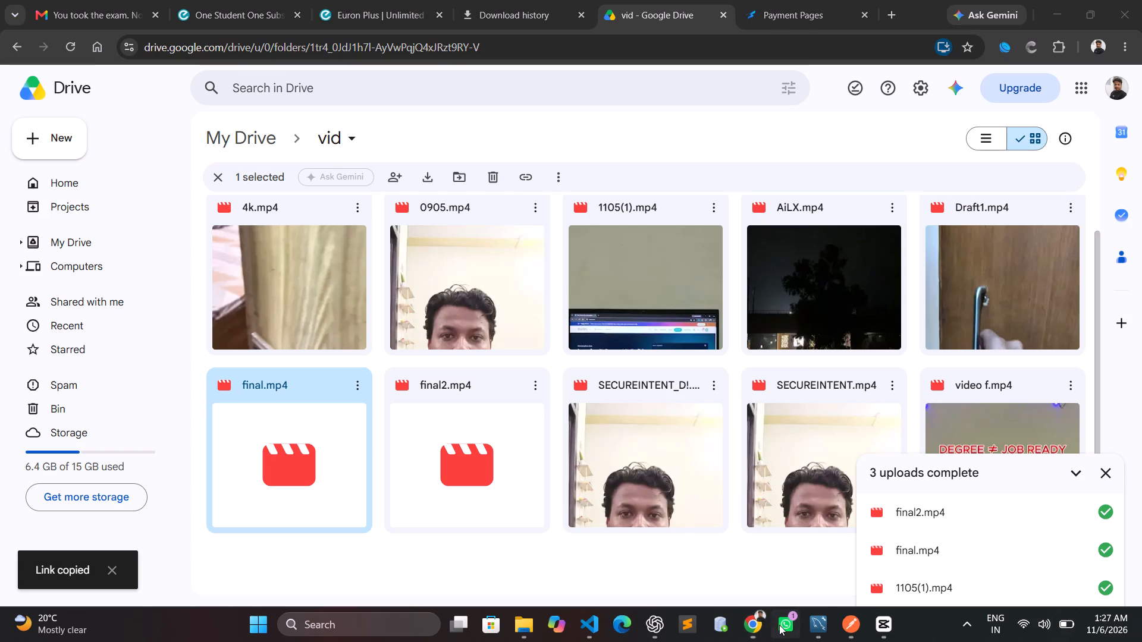
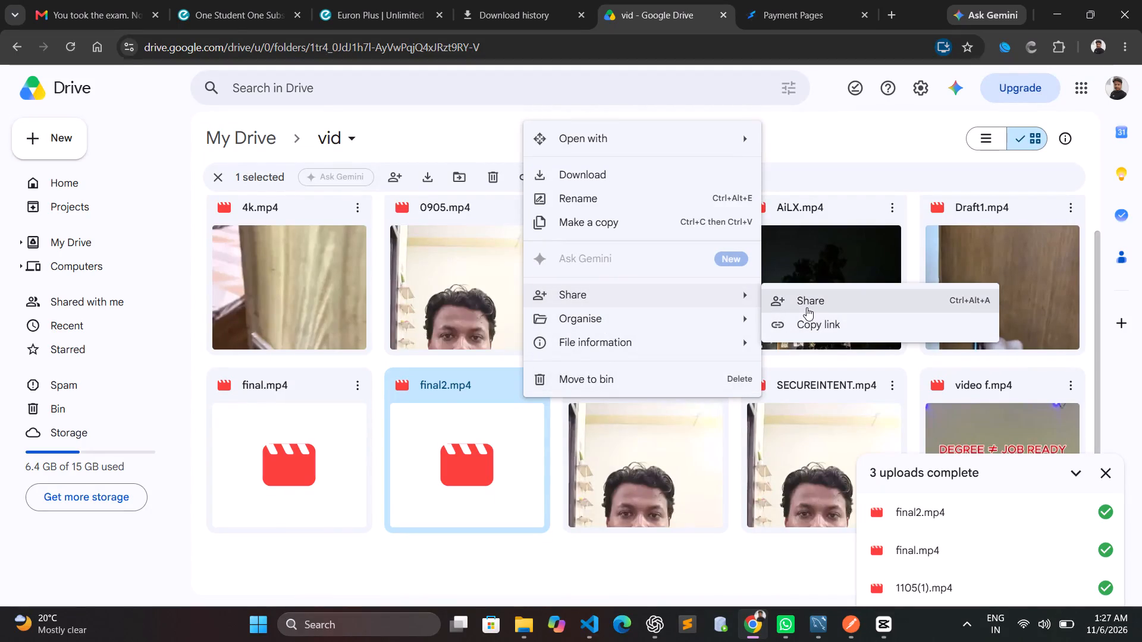
Share final2.mp4 with "Anyone with the link" as general access, copy its link and close the sharing settings.
click(807, 307)
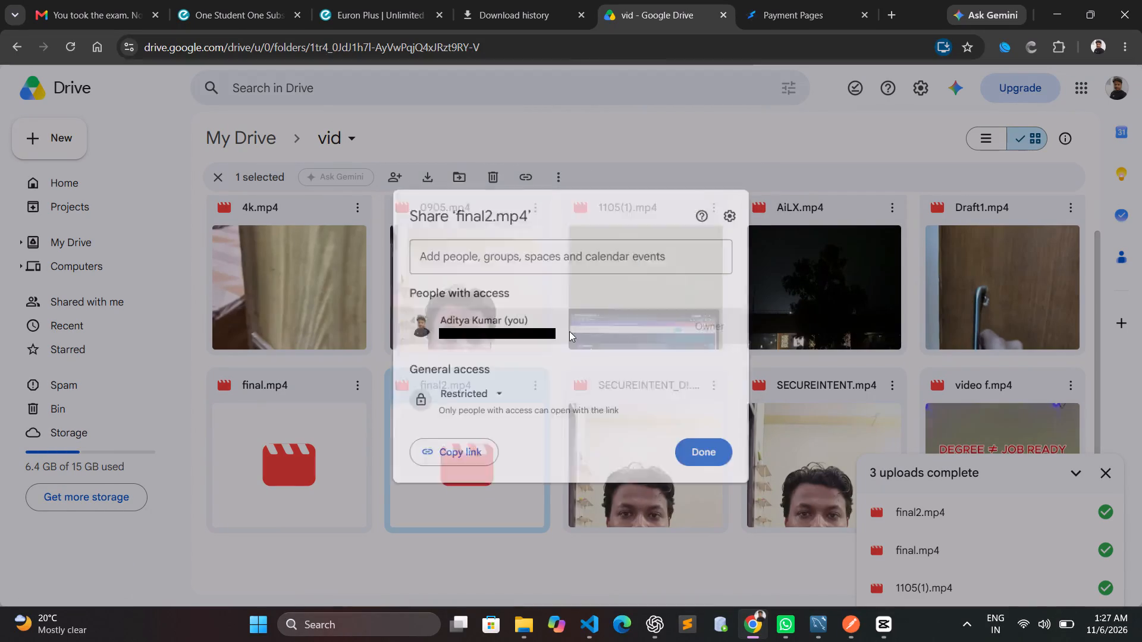
click(475, 457)
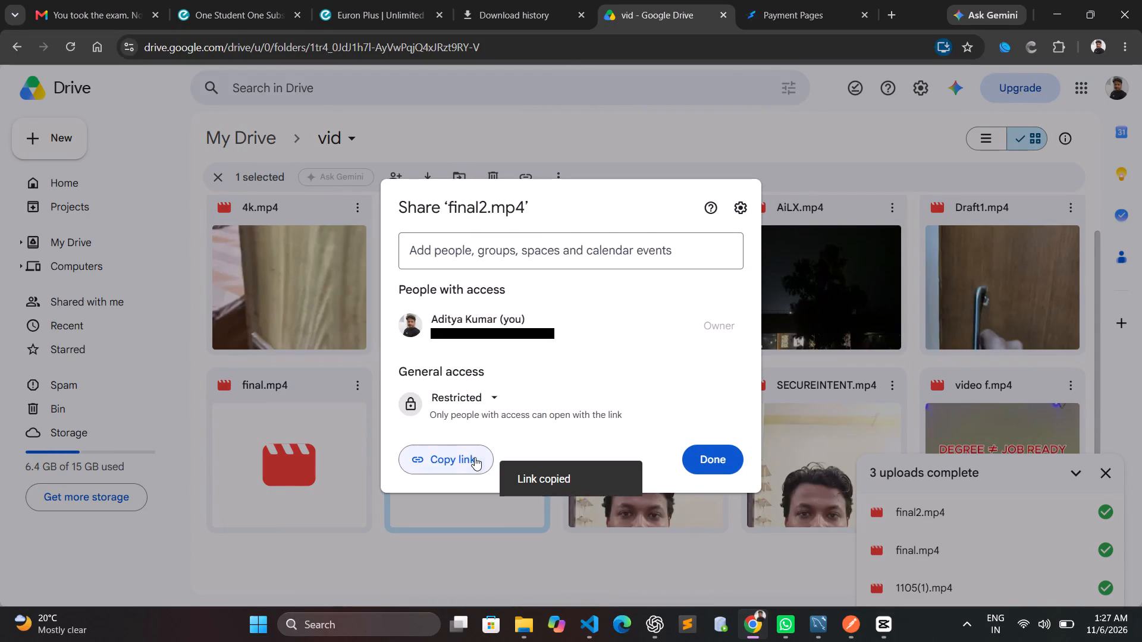
click(488, 406)
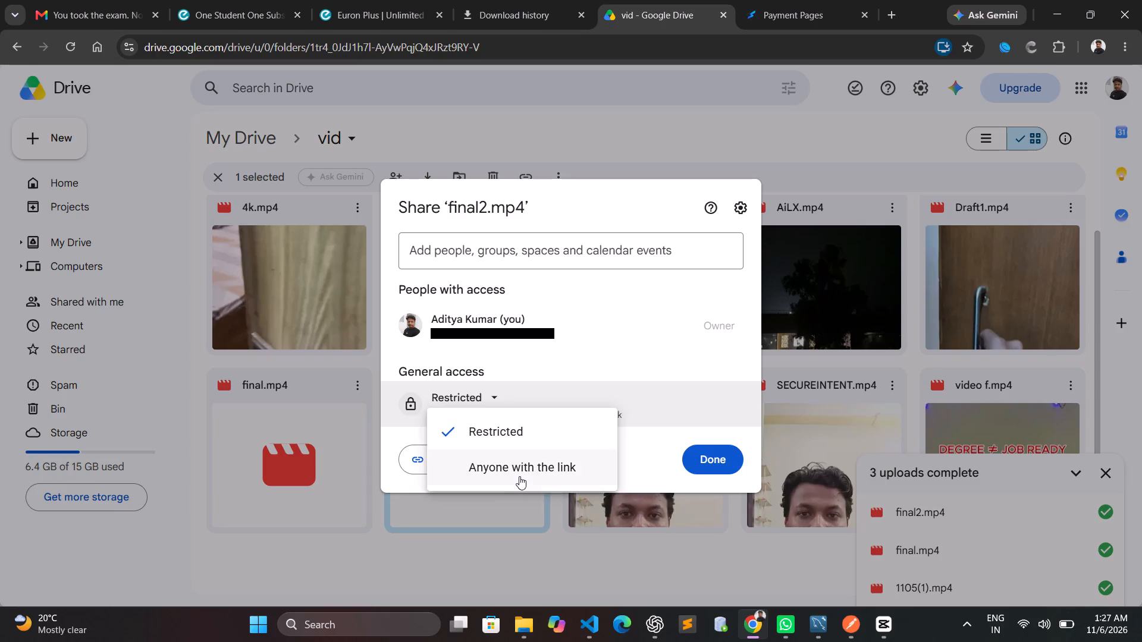
click(522, 475)
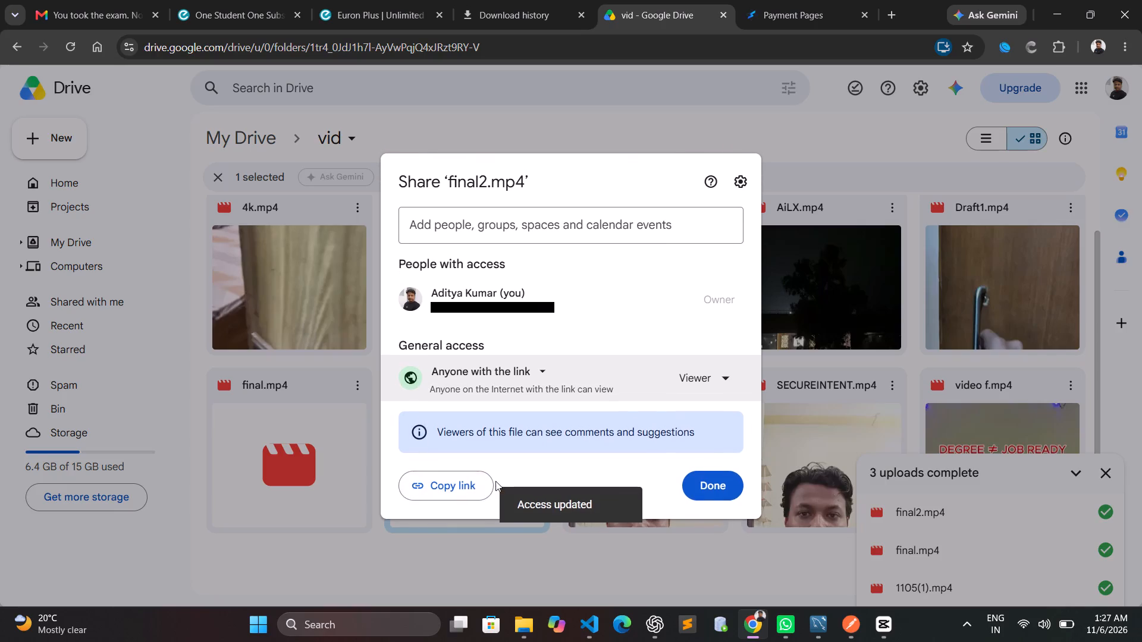
click(471, 486)
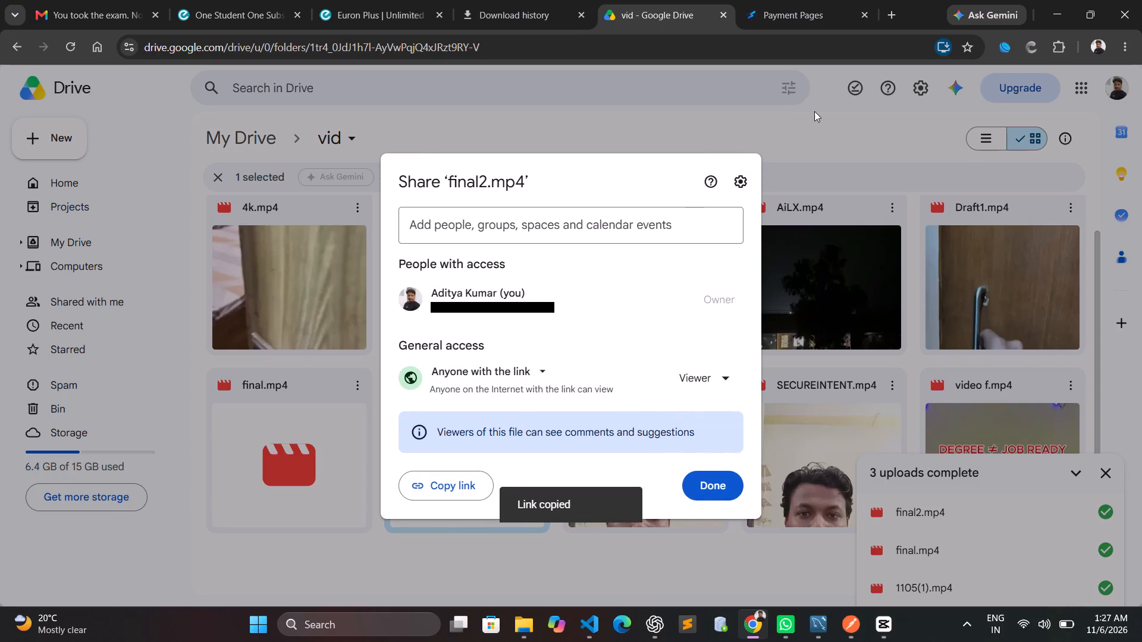
click(816, 111)
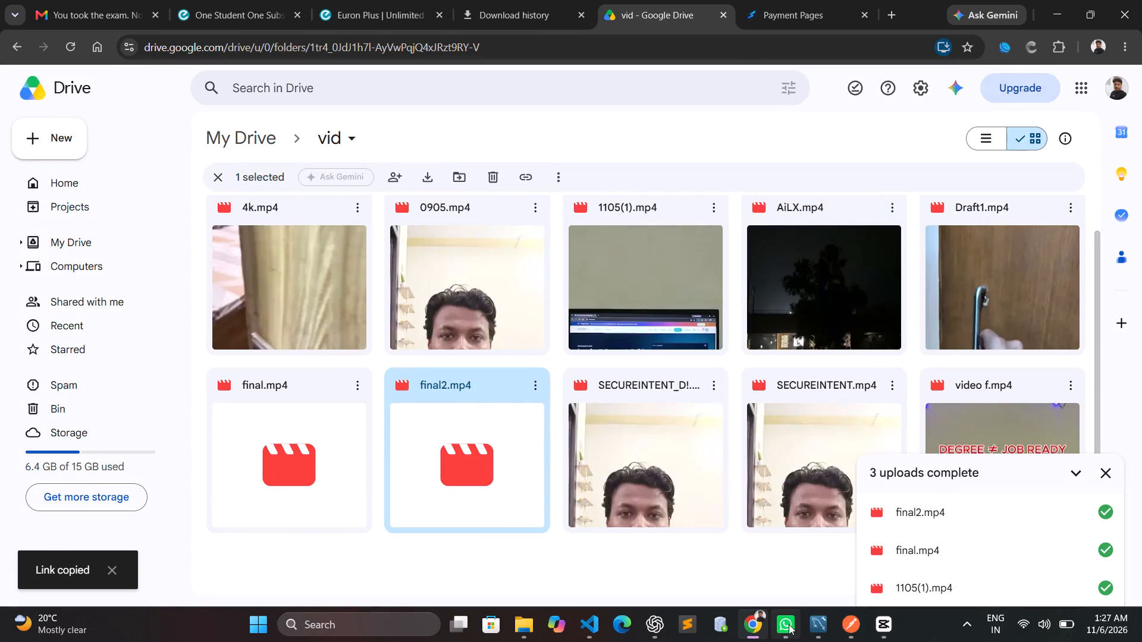
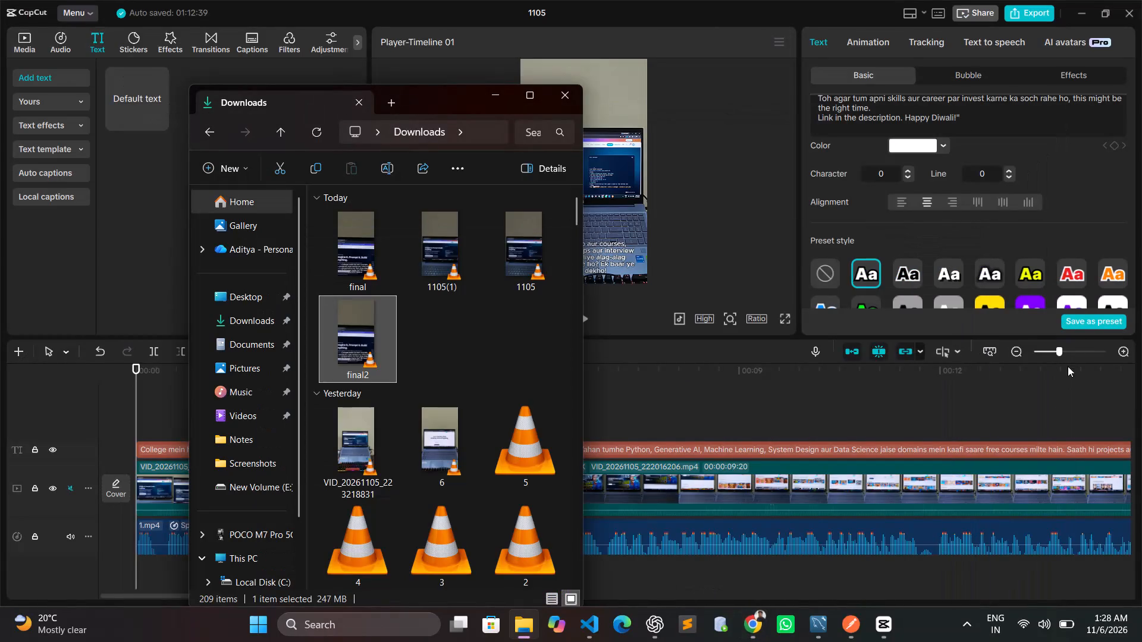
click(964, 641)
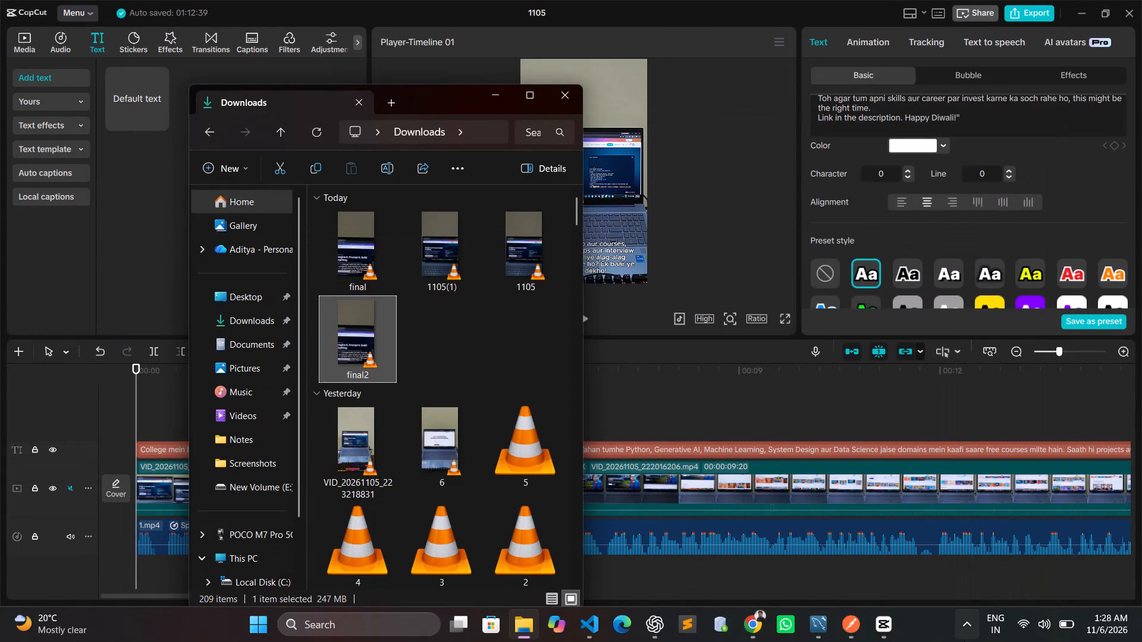
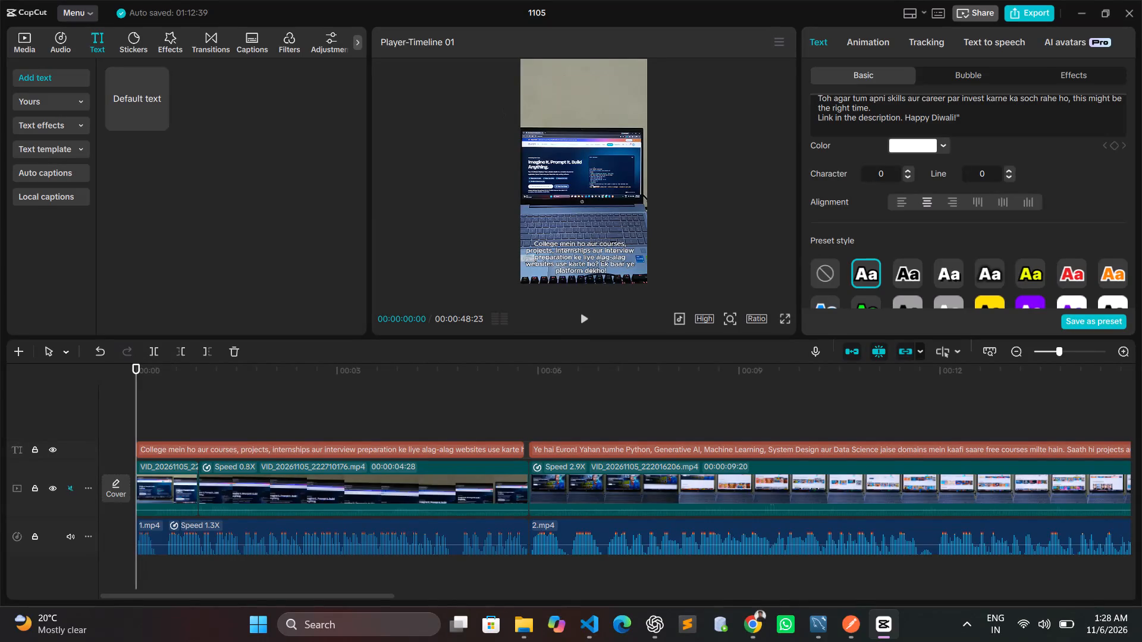
Minimize the CapCut window and refresh the Windows desktop.
click(1075, 18)
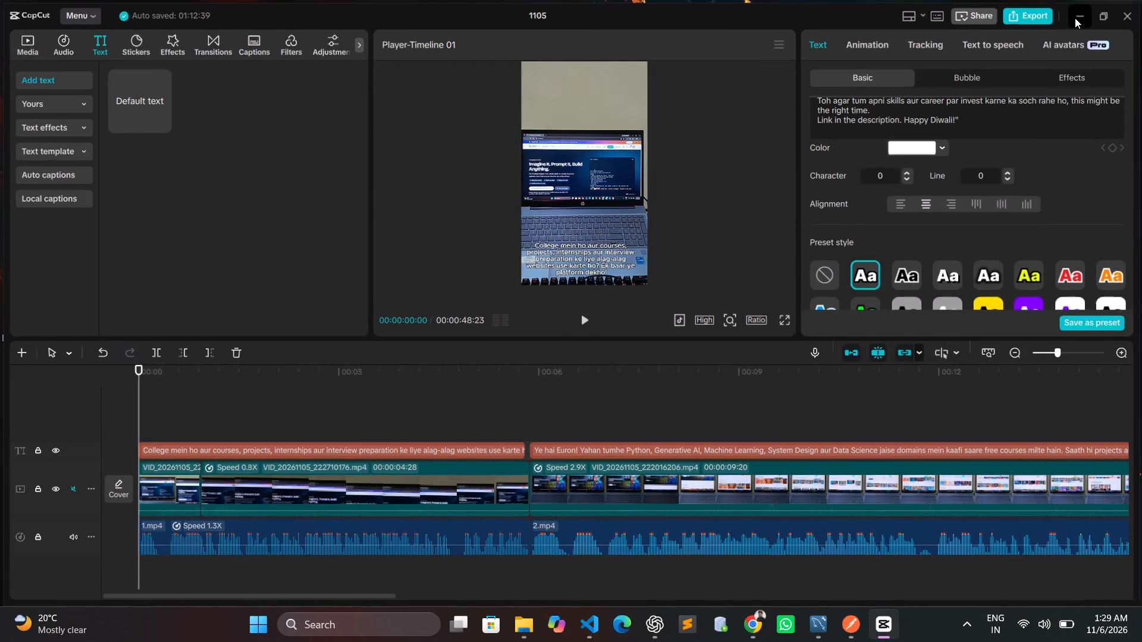
right_click(918, 141)
click(949, 208)
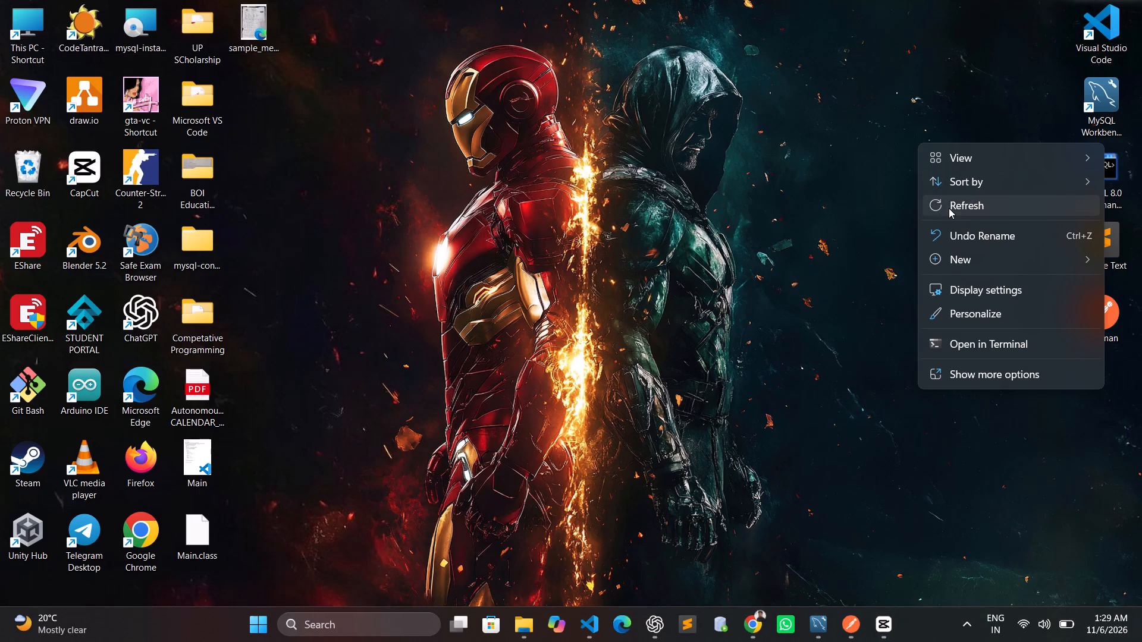